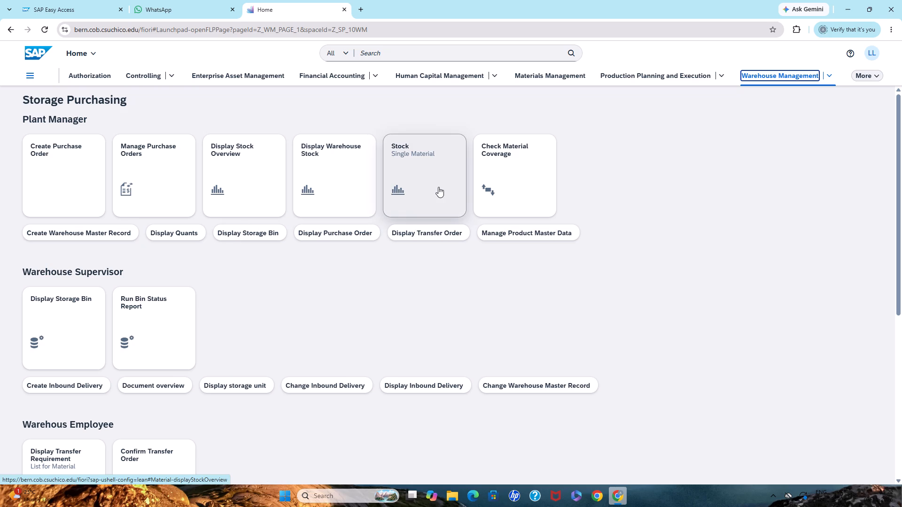
Open the Stock - Single Material app from the Plant Manager section of Warehouse Management.
drag(433, 177, 428, 164)
double_click(420, 177)
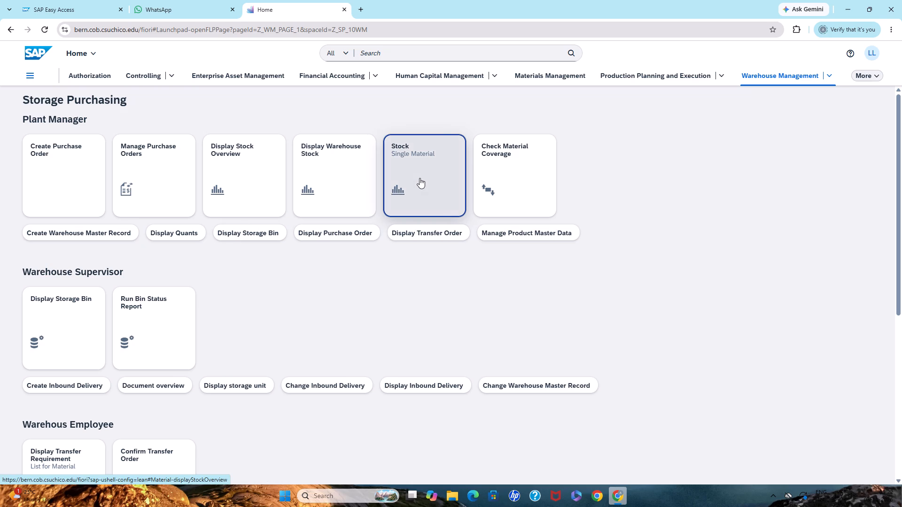
drag(423, 195, 420, 200)
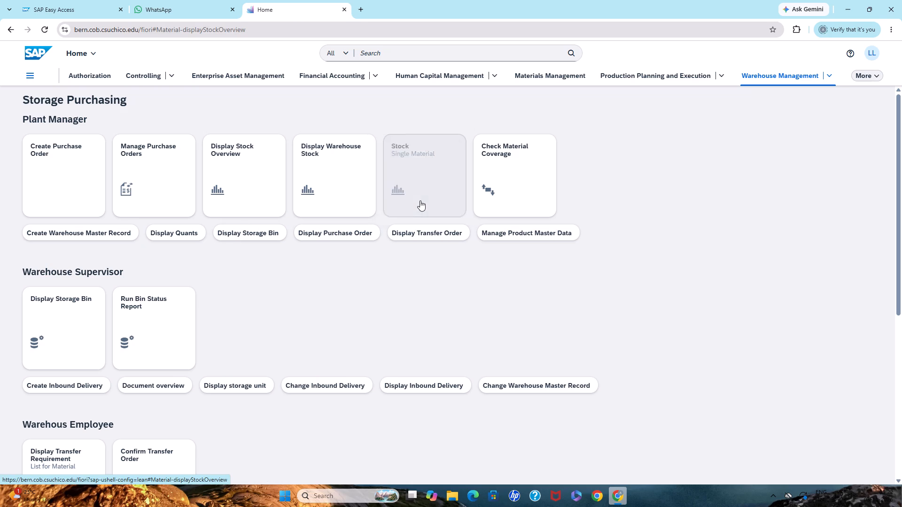
click(420, 200)
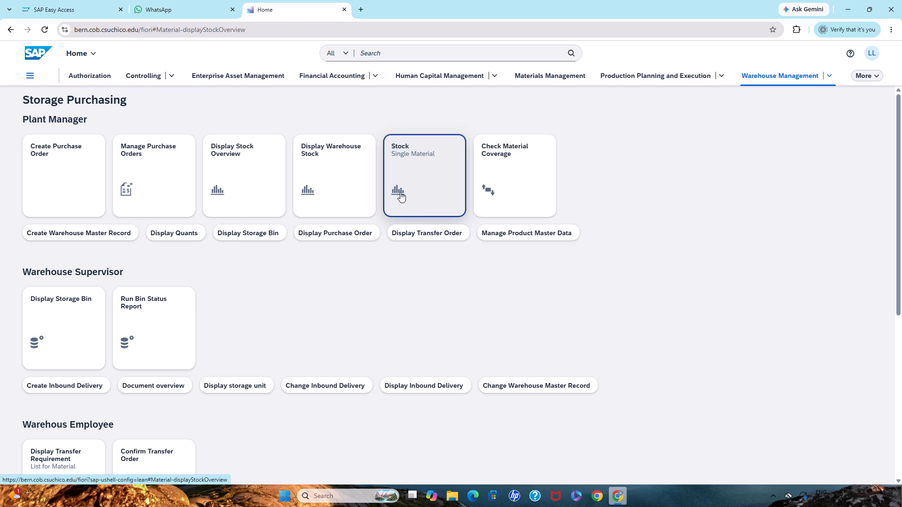
click(398, 189)
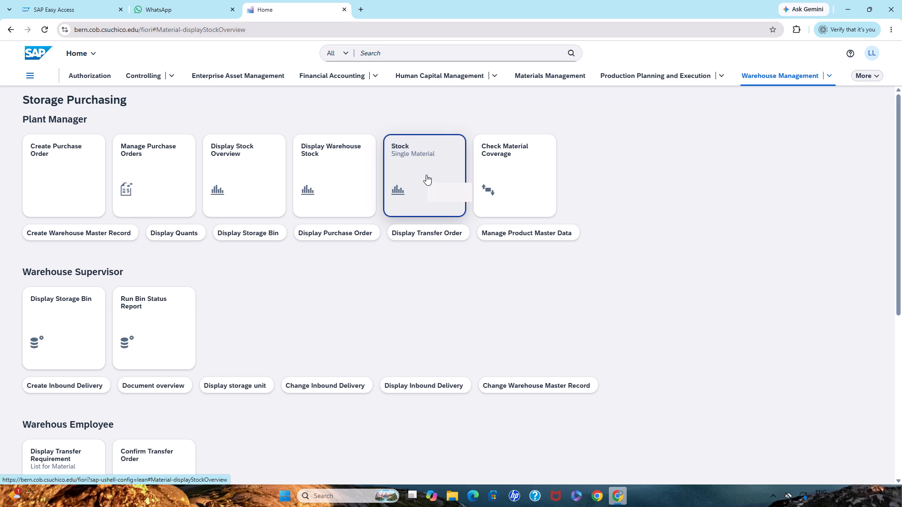
click(428, 173)
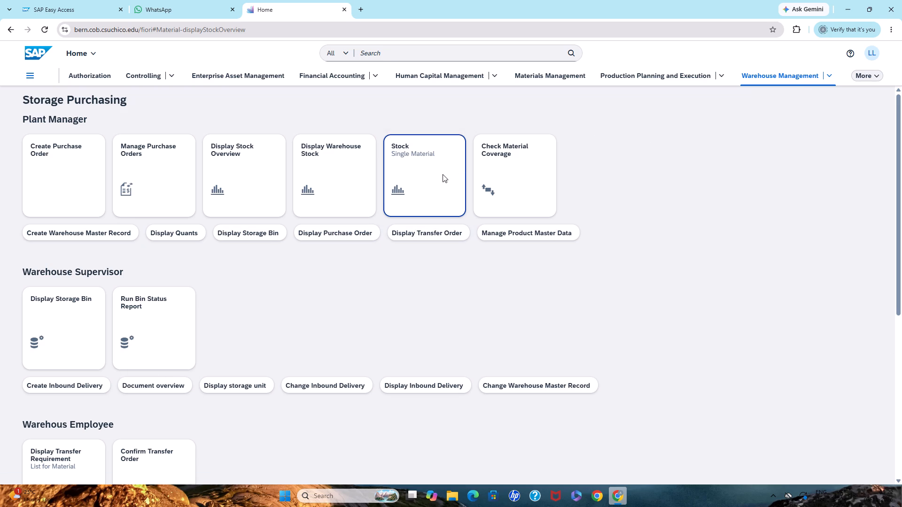
click(421, 162)
Reload the Stock - Single Material page.
scroll(723, 190, down, 3)
scroll(723, 190, up, 11)
click(47, 31)
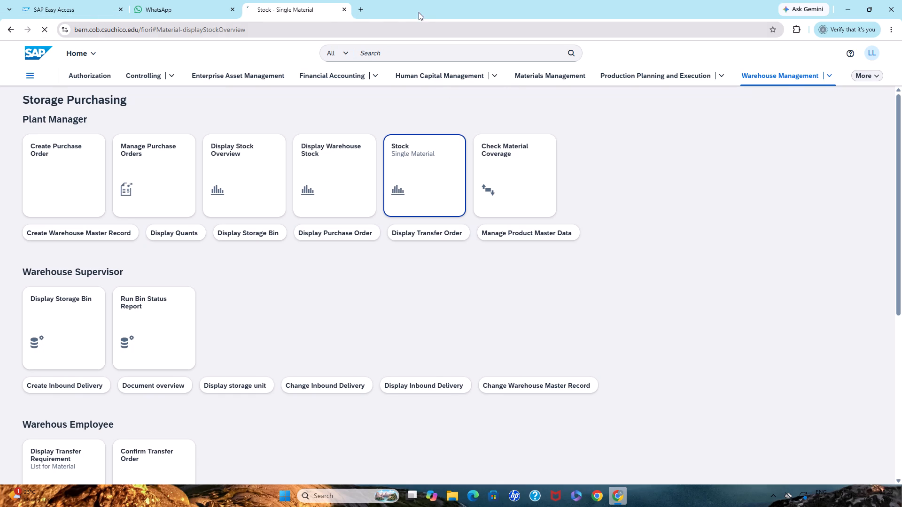
Open a new, empty browser tab.
click(364, 10)
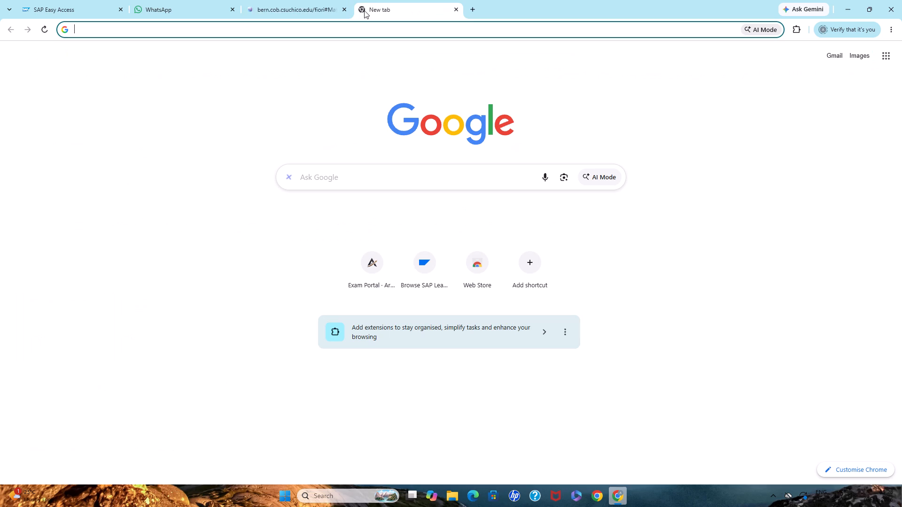
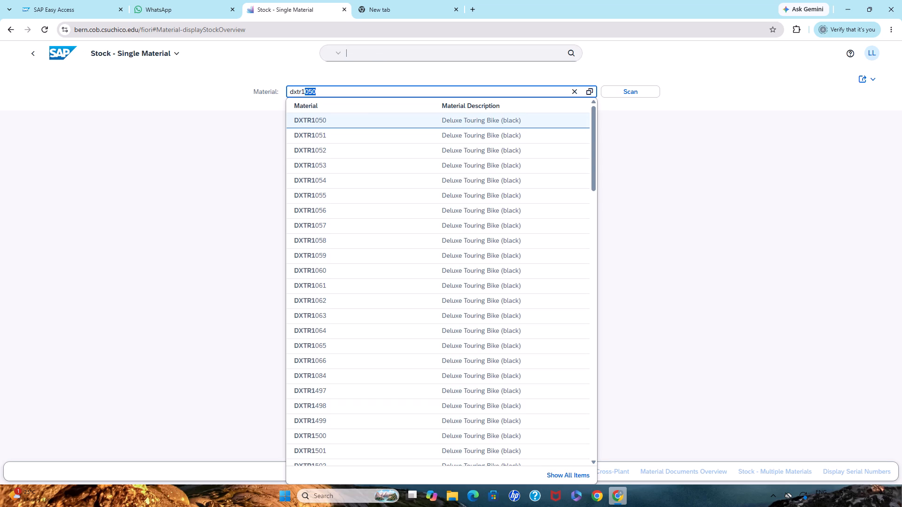
Complete the material number as DXTR1040 and select that Deluxe Touring Bike (black) to load its stock overview.
text(040)
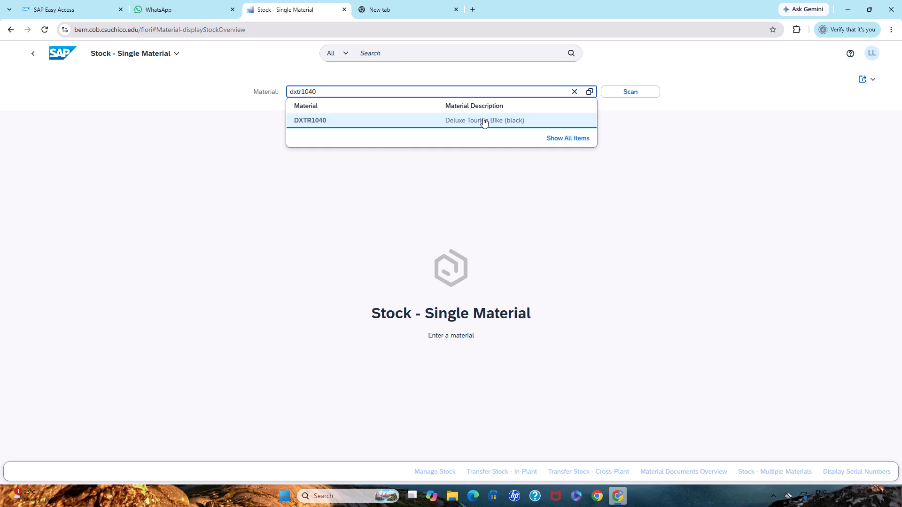
click(483, 118)
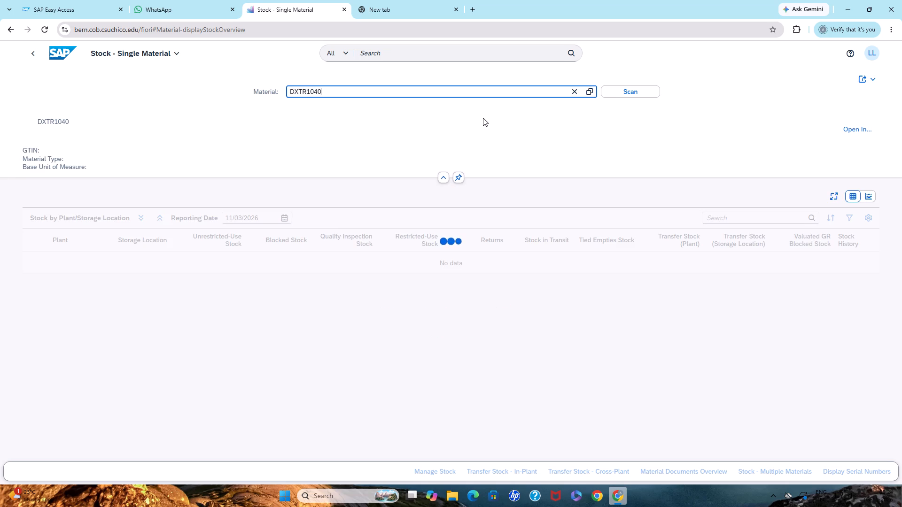
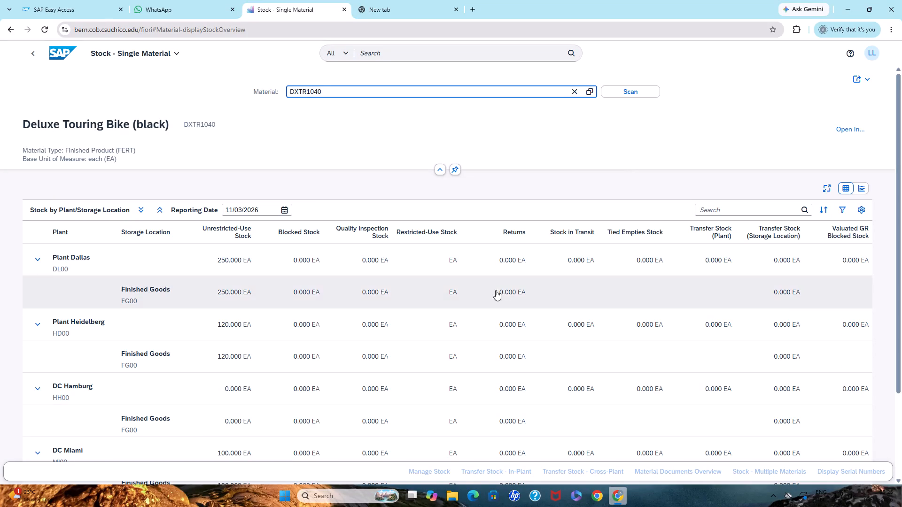
Examine the stock of DXTR1040 by plant and storage location across all listed plants and distribution centers.
scroll(434, 298, down, 9)
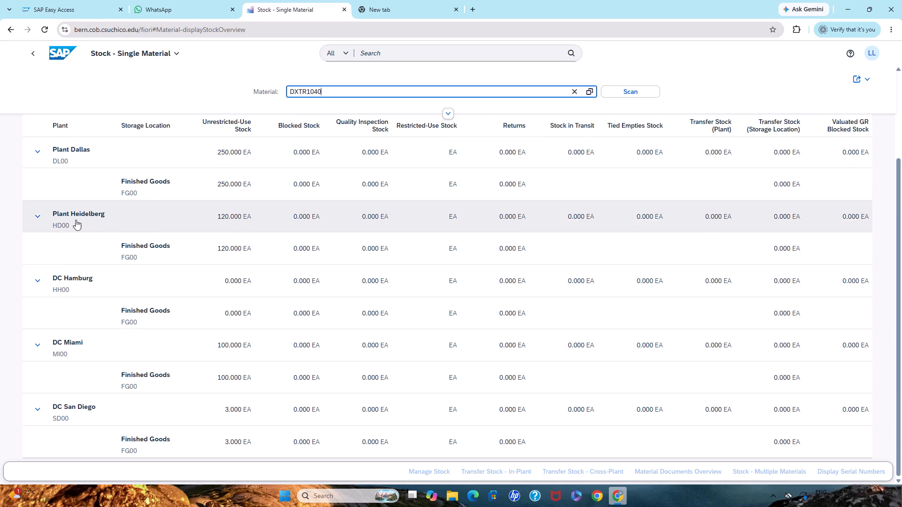
scroll(78, 168, up, 4)
scroll(78, 169, down, 4)
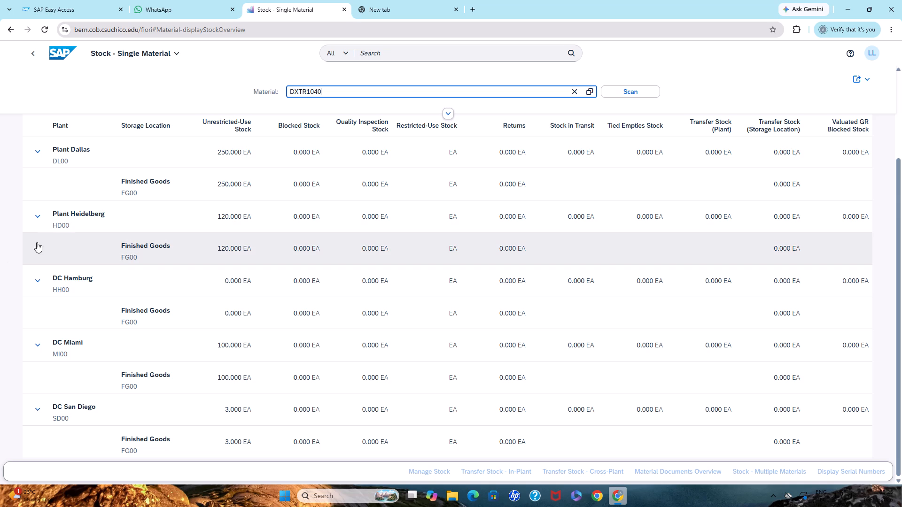
scroll(196, 346, down, 4)
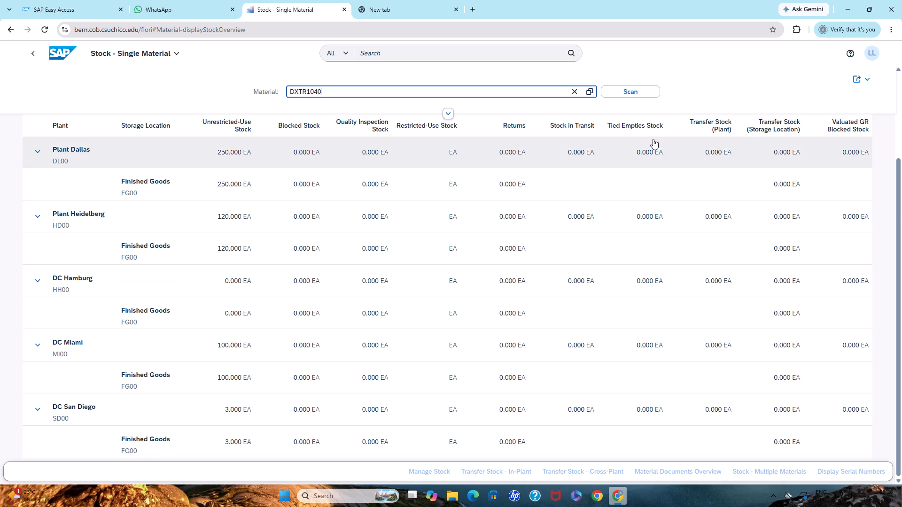
scroll(772, 349, down, 4)
scroll(605, 353, down, 6)
scroll(160, 426, down, 3)
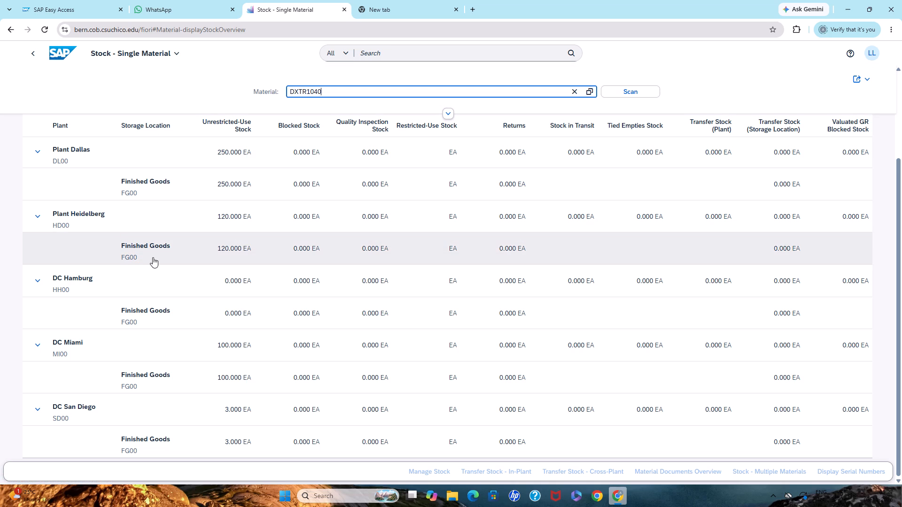
scroll(153, 257, down, 5)
Return to the Fiori home page and open the Warehouse Management space.
click(59, 46)
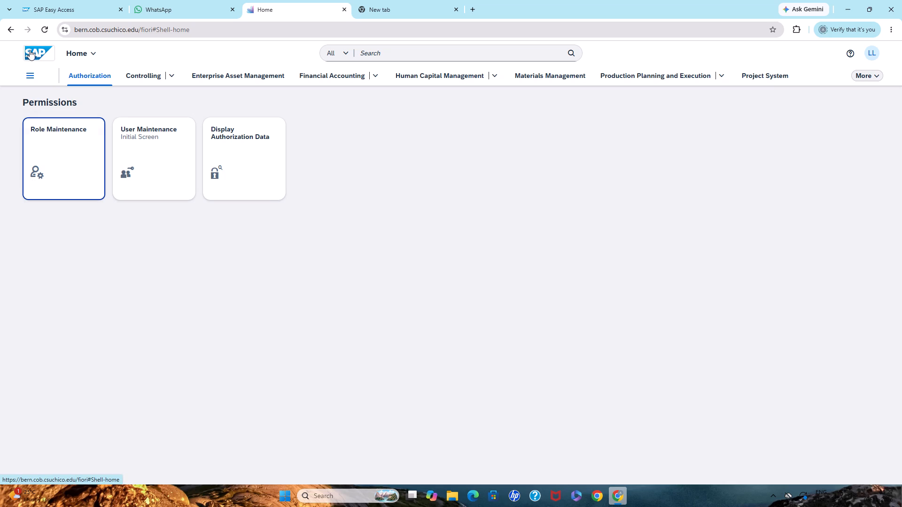
click(866, 74)
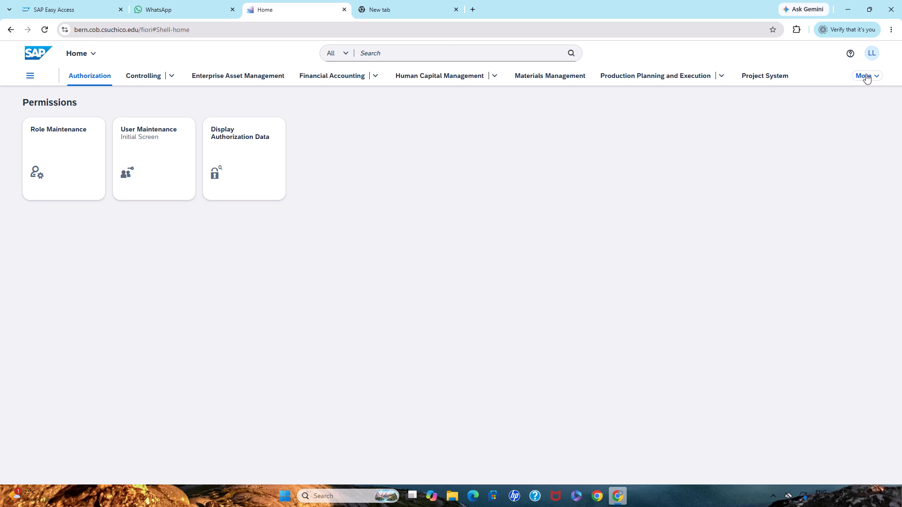
click(846, 143)
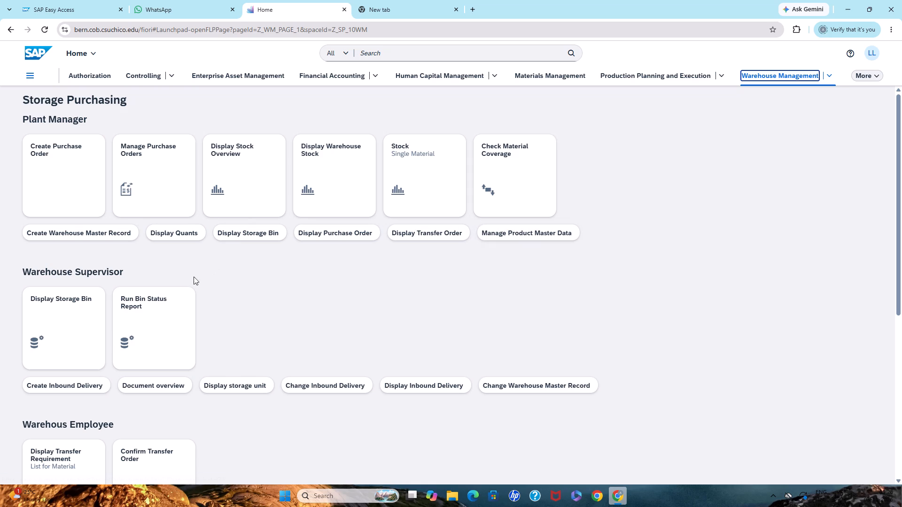
Look through the apps for each role on the Storage Purchasing page and the other Warehouse Management pages available.
scroll(230, 323, down, 7)
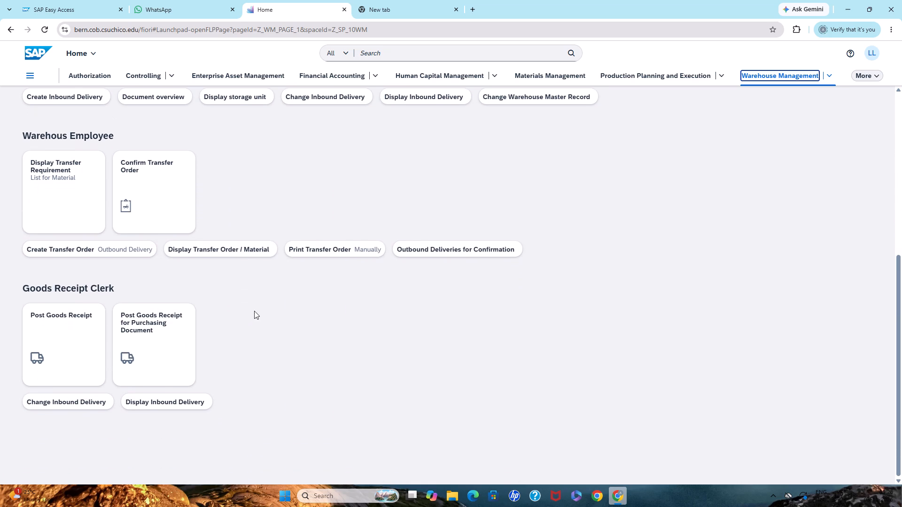
scroll(254, 311, down, 1)
scroll(252, 301, up, 7)
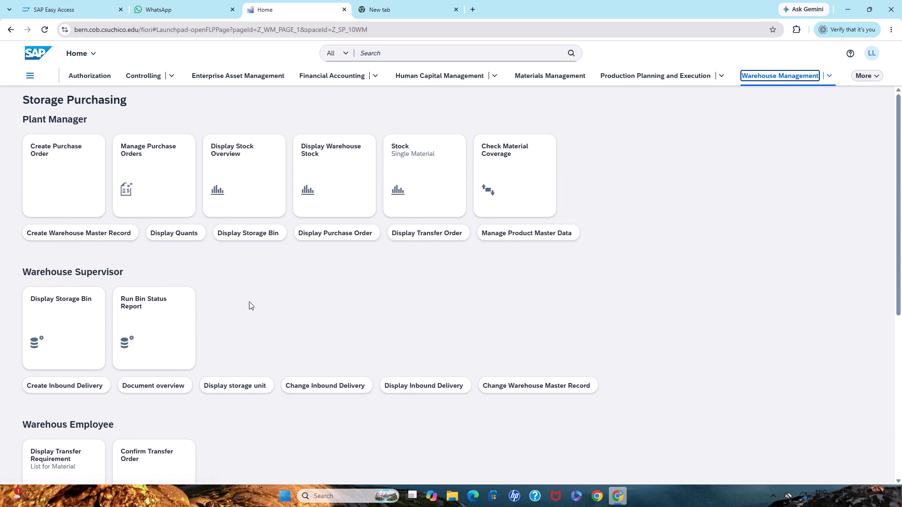
scroll(239, 308, up, 4)
click(830, 77)
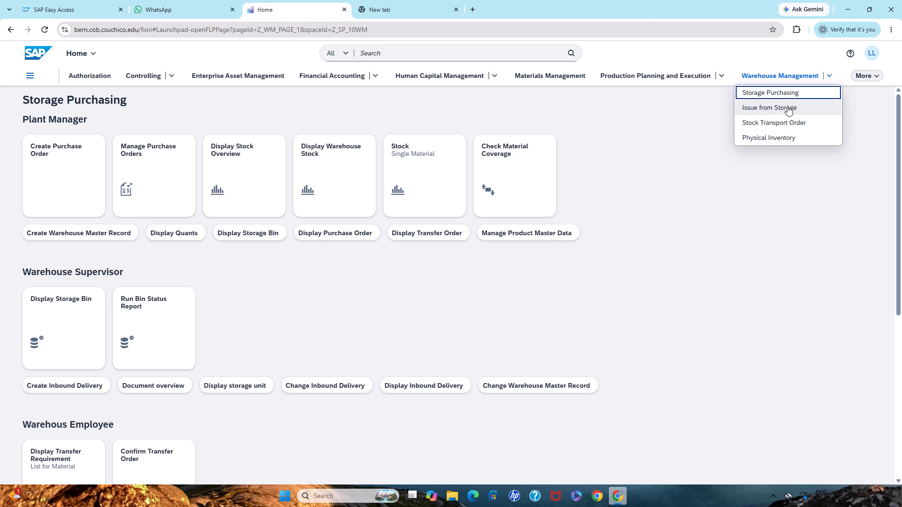
click(664, 202)
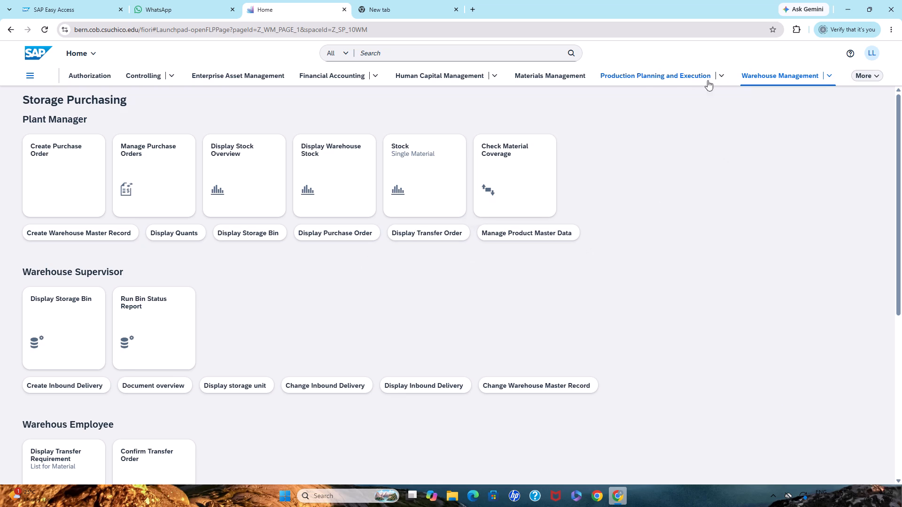
Open the Stock Transport Order page of Warehouse Management and look over its apps for each role.
click(826, 77)
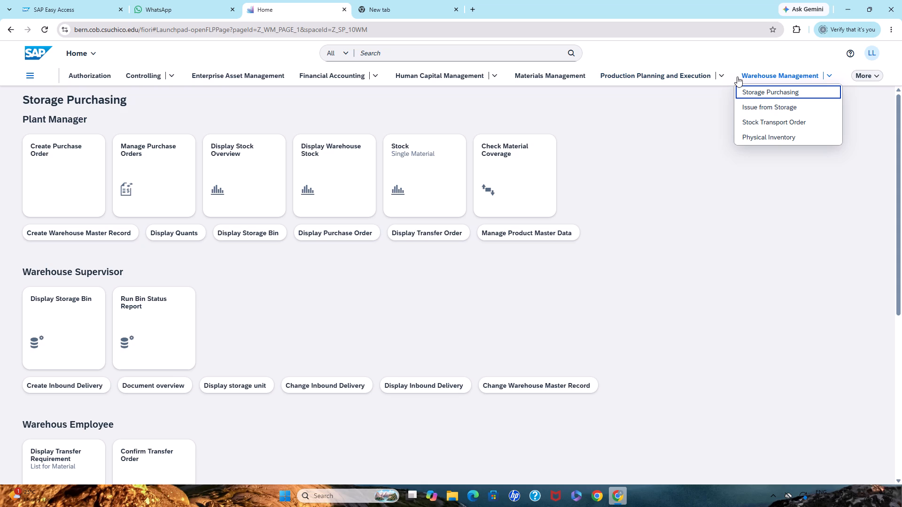
click(794, 127)
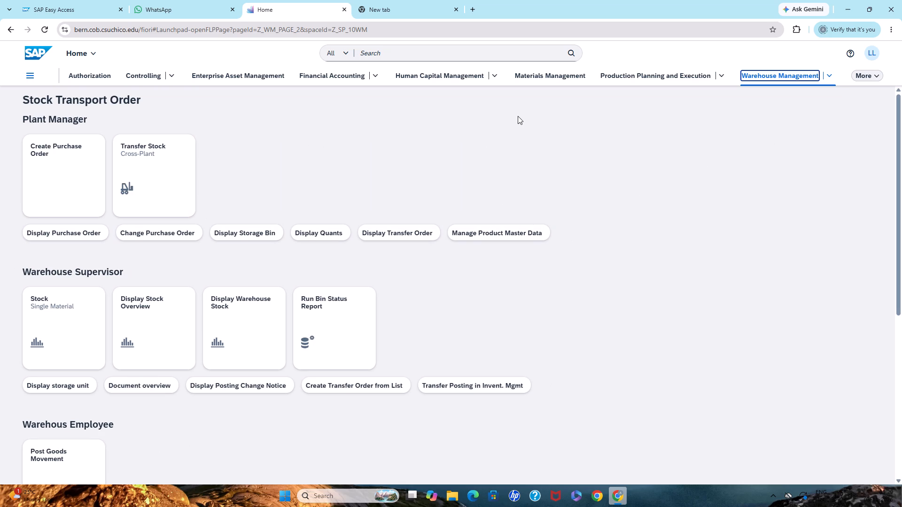
scroll(145, 224, down, 7)
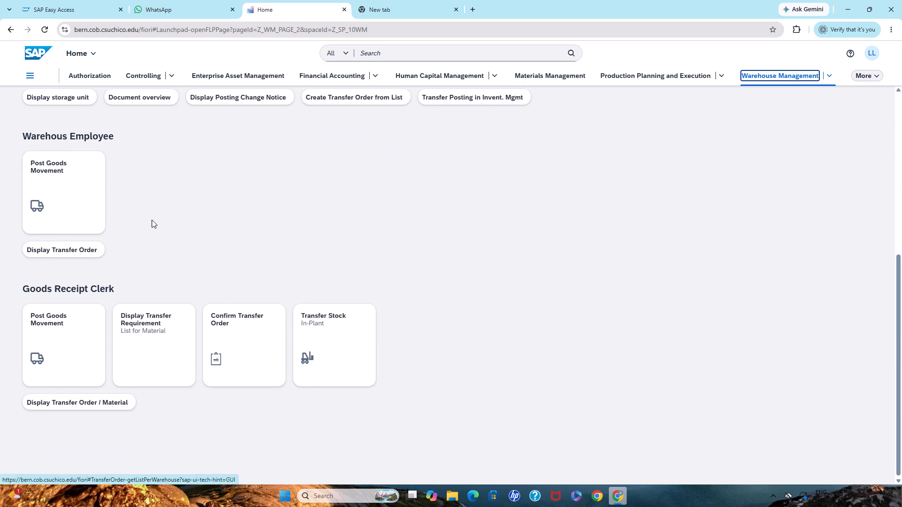
scroll(153, 218, up, 7)
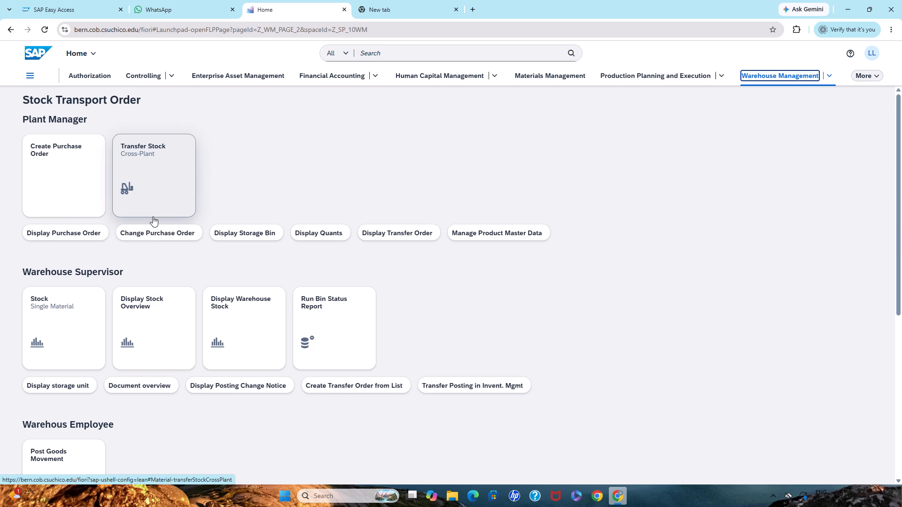
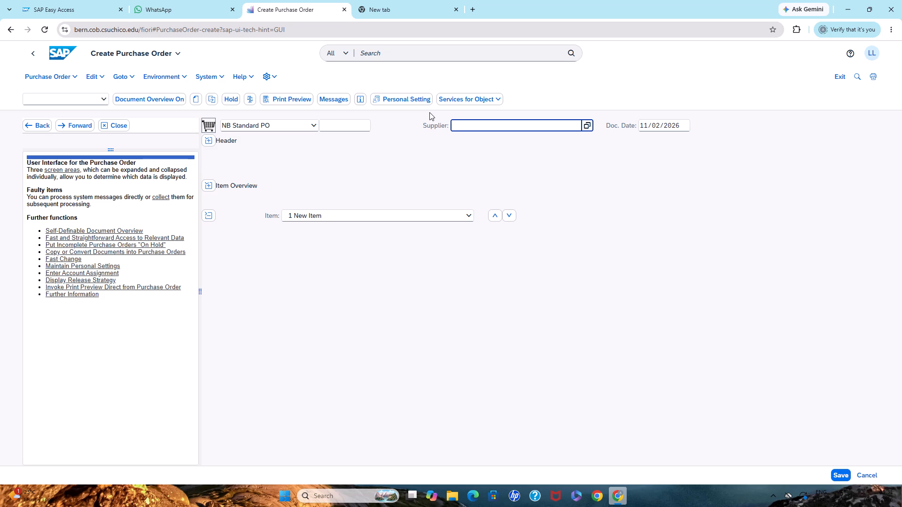
Enter dl00 as the supplier of the new standard purchase order.
text(dl)
key(BackSpace)
click(473, 122)
key(BackSpace)
key(BackSpace)
text(dl)
text(00)
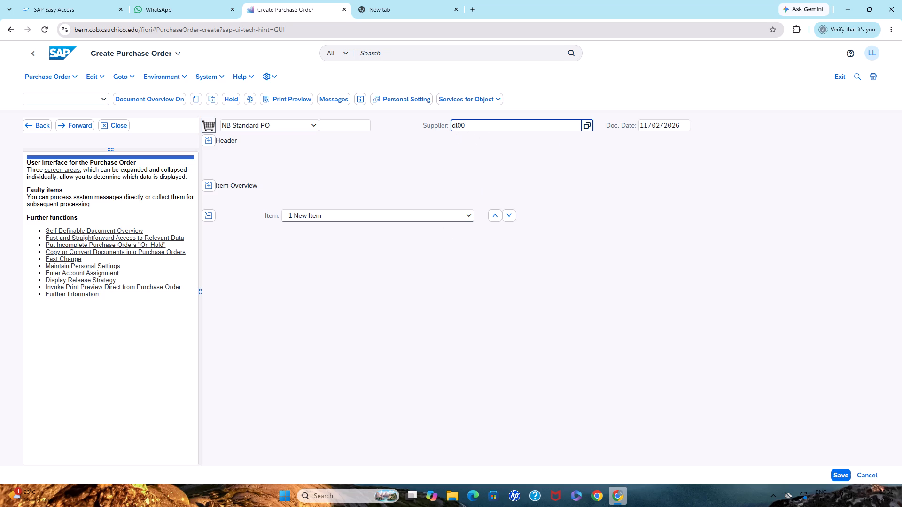
key(Return)
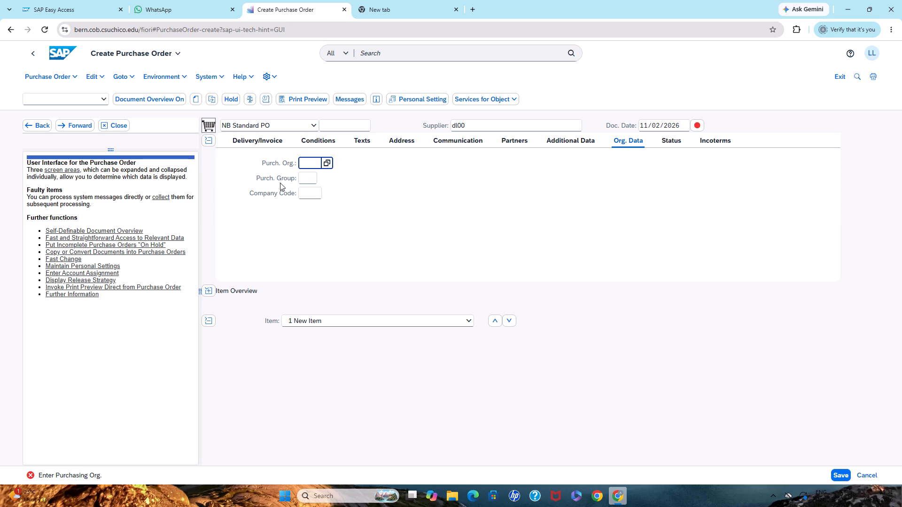
Set the purchasing group in the order's organizational data to N00, North America, from the value help.
click(315, 163)
click(303, 179)
click(323, 177)
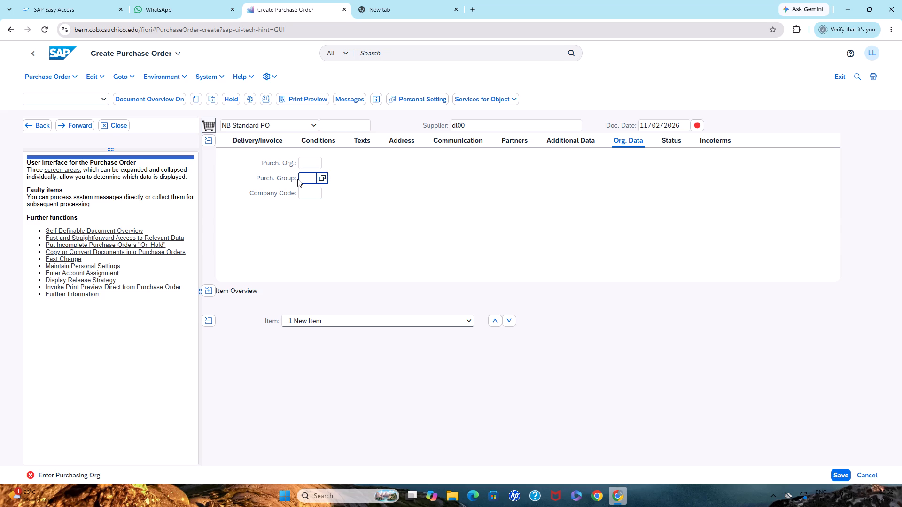
click(302, 178)
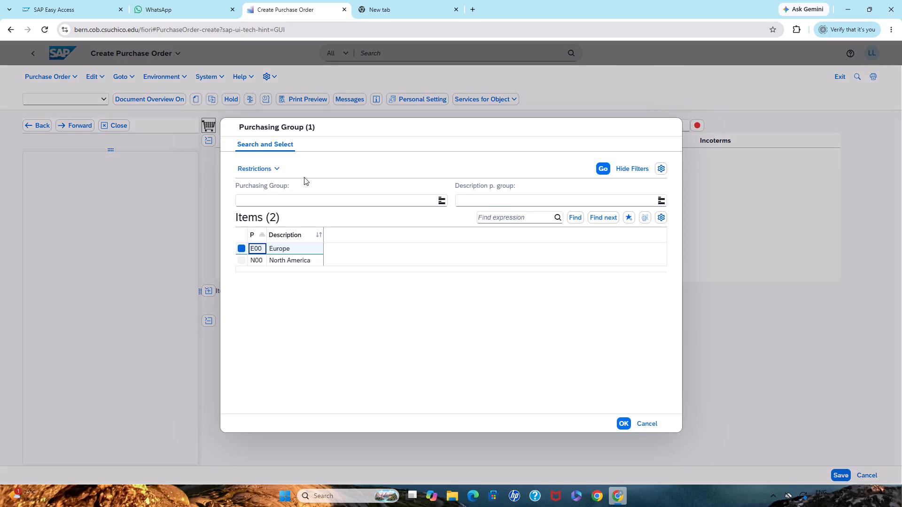
click(296, 255)
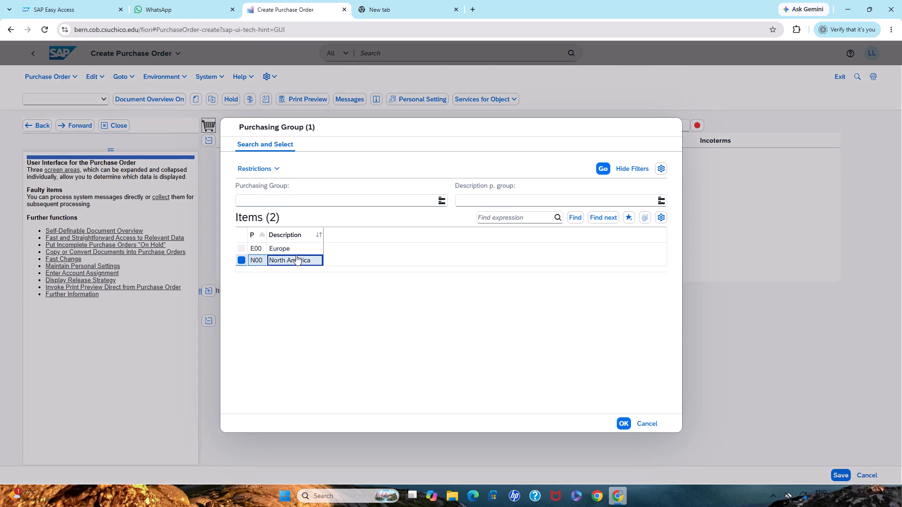
click(622, 422)
click(624, 421)
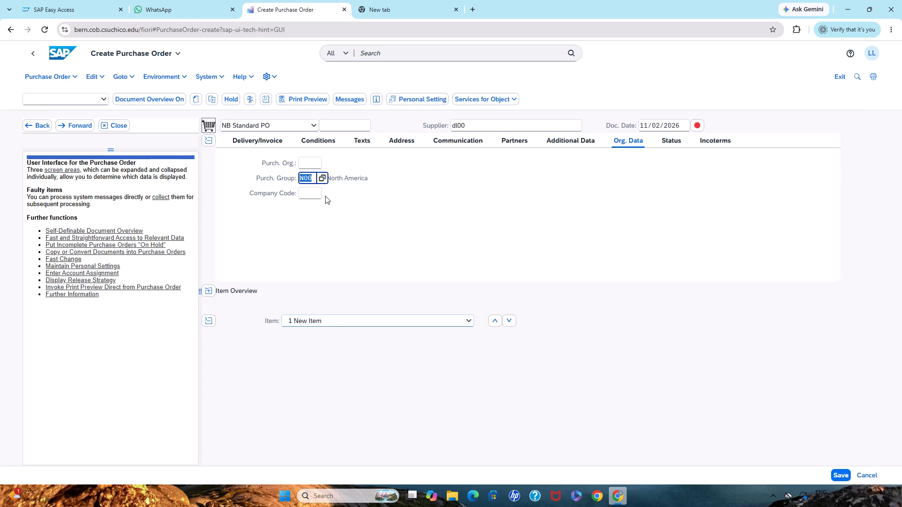
Set the company code in the order's organizational data to US00, Global Bike Inc., from the value help.
click(310, 195)
click(310, 195)
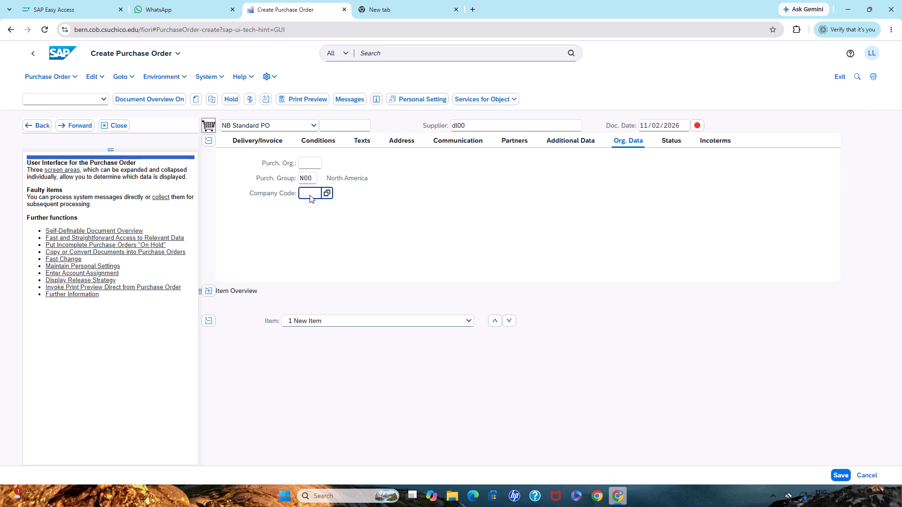
click(326, 189)
scroll(319, 249, down, 1)
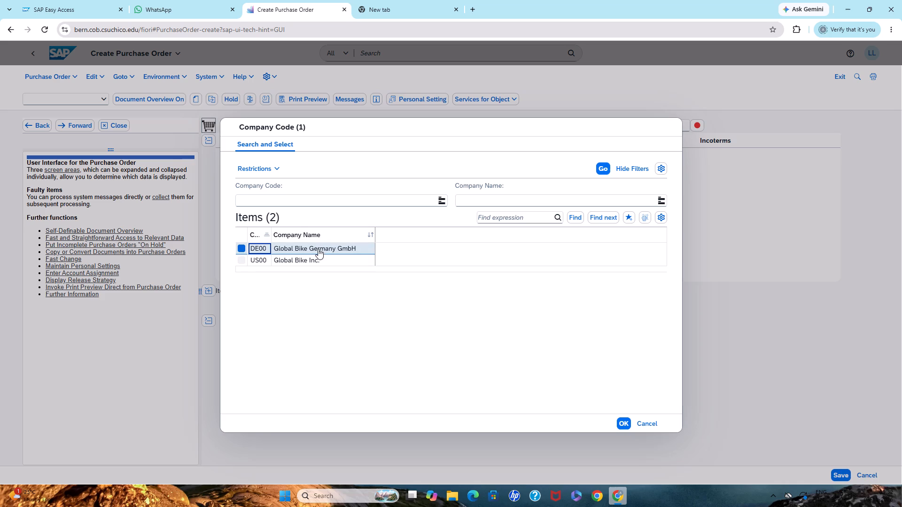
scroll(318, 249, down, 3)
click(316, 262)
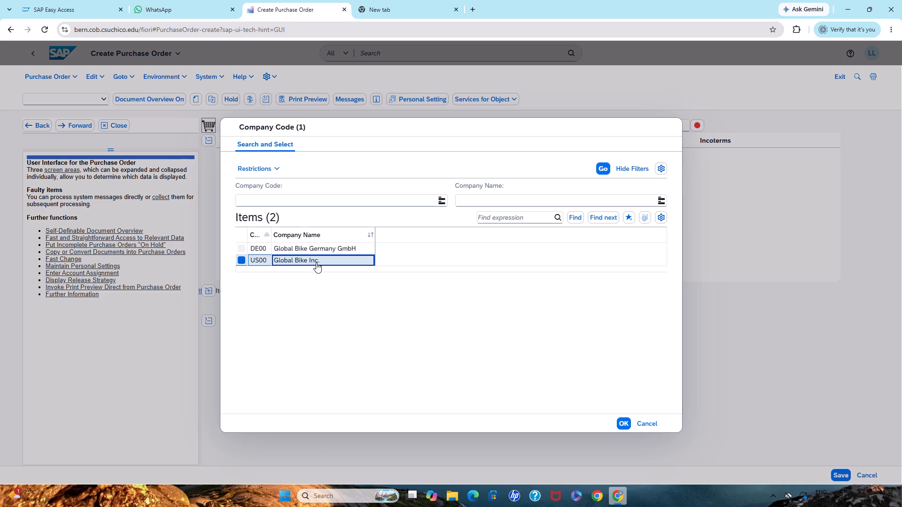
click(625, 426)
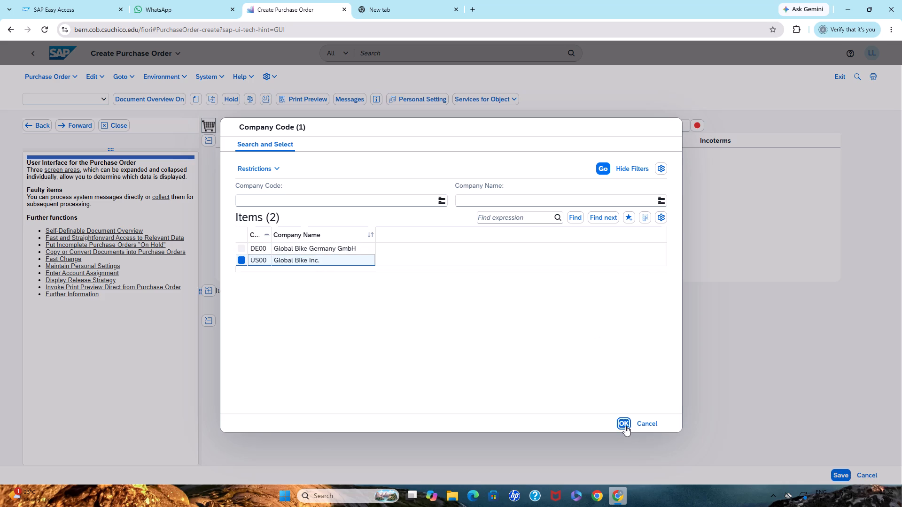
Set the purchasing organization in the order's organizational data to US00, Global Bike US, from the value help.
double_click(303, 164)
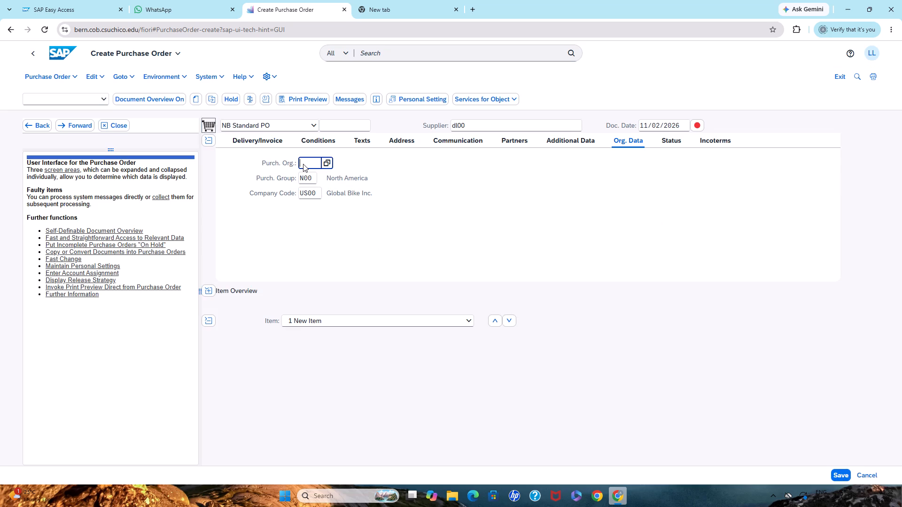
click(306, 161)
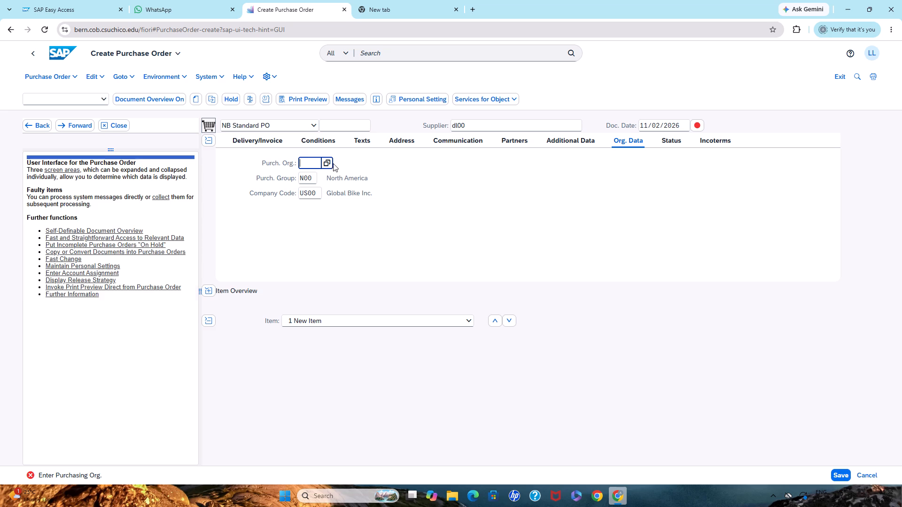
click(315, 163)
double_click(315, 163)
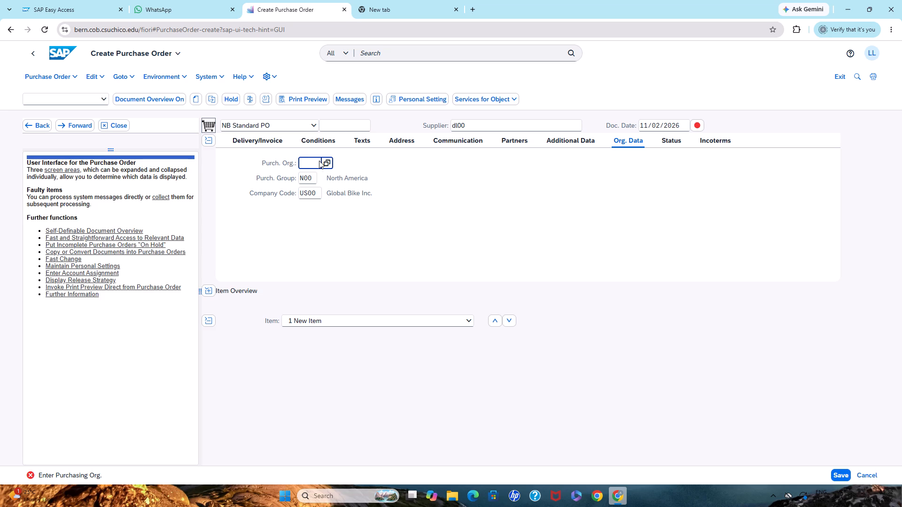
click(322, 160)
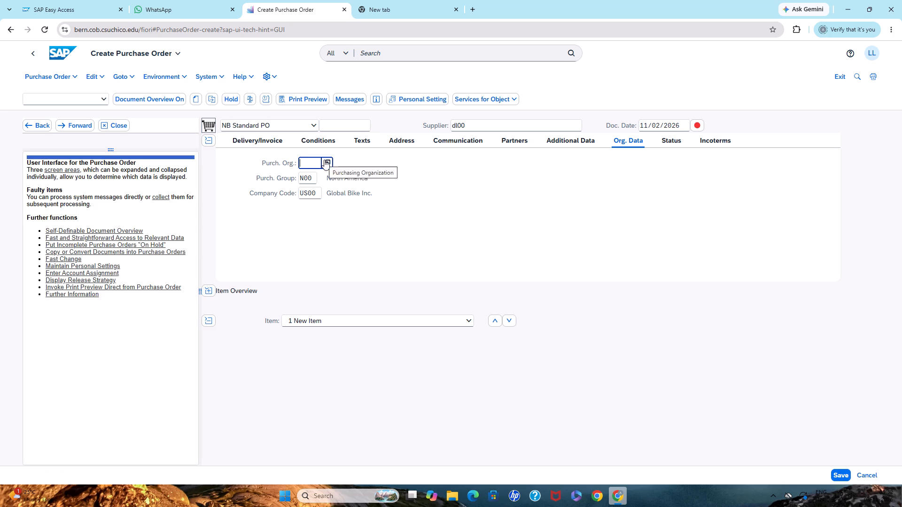
click(324, 160)
click(312, 163)
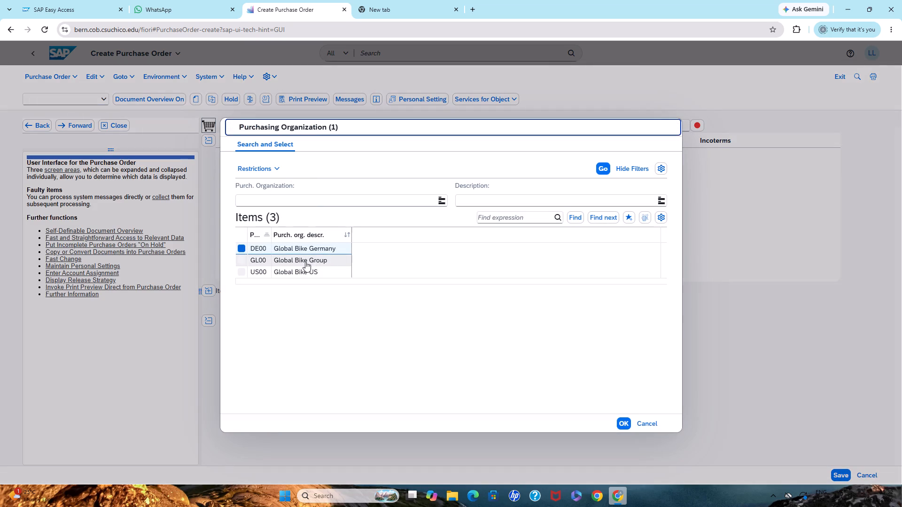
click(296, 270)
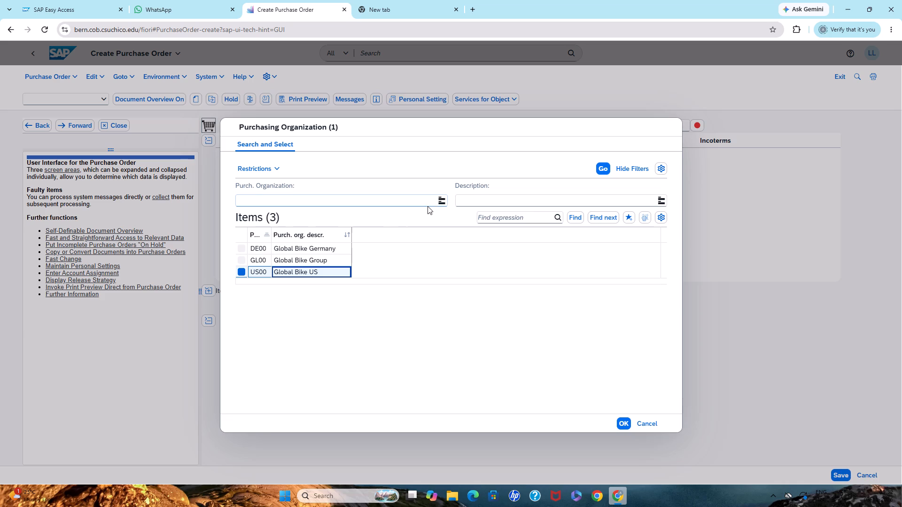
click(625, 424)
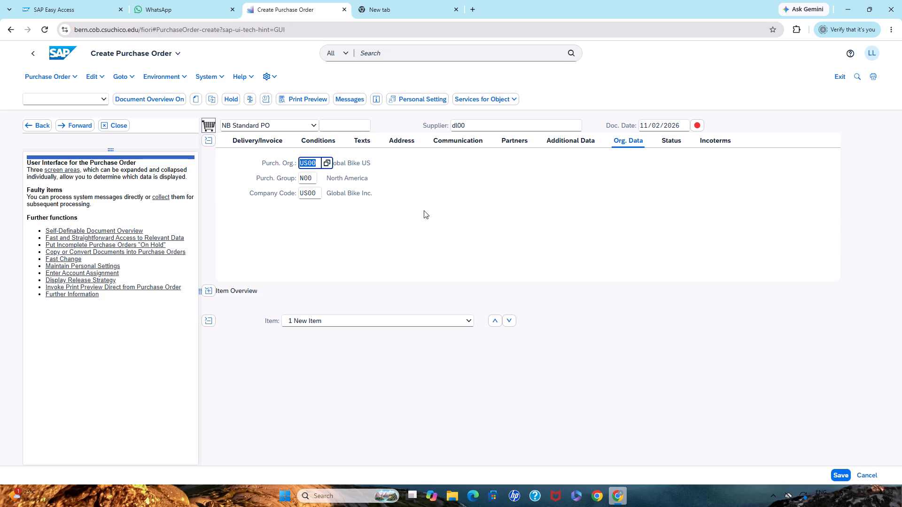
click(437, 239)
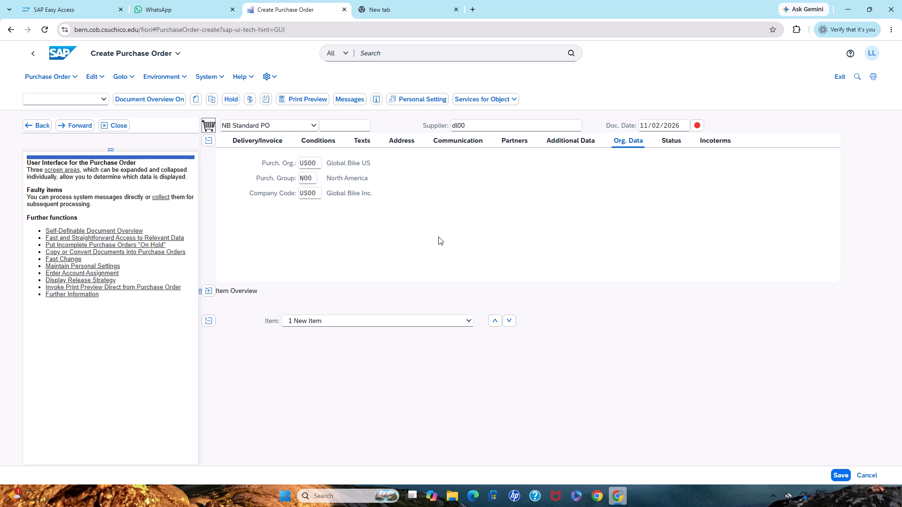
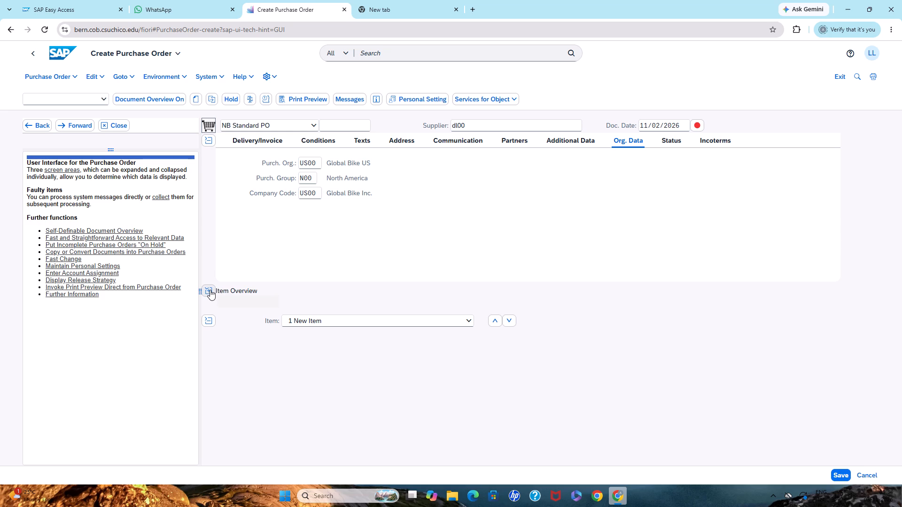
Expand the item overview and enter material DXTR1040, DELUXE TOURING BIKE (BLACK), in the first item line from the search suggestions.
click(210, 290)
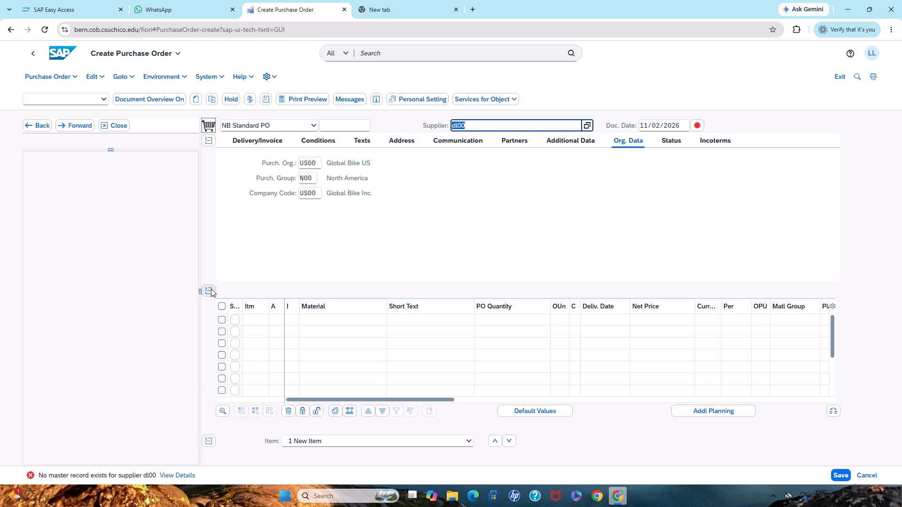
click(306, 318)
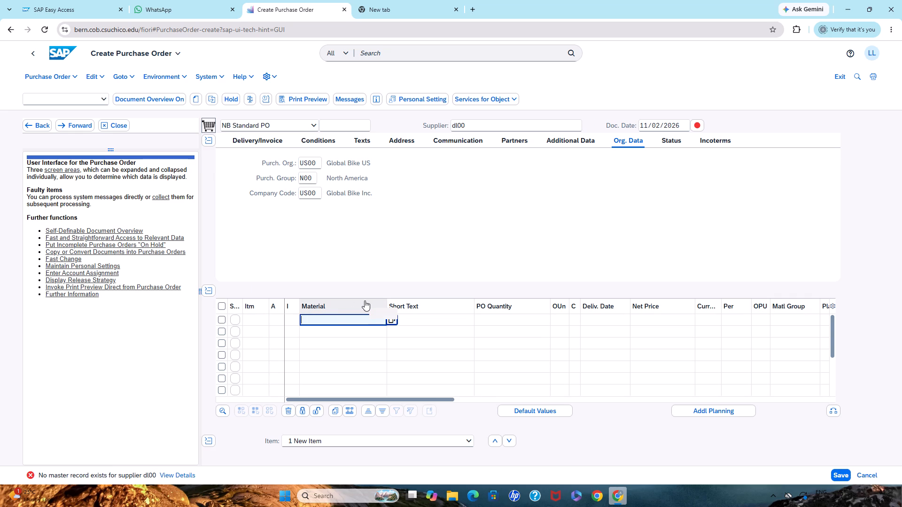
text(dx)
text(te)
key(r)
key(1)
text(040)
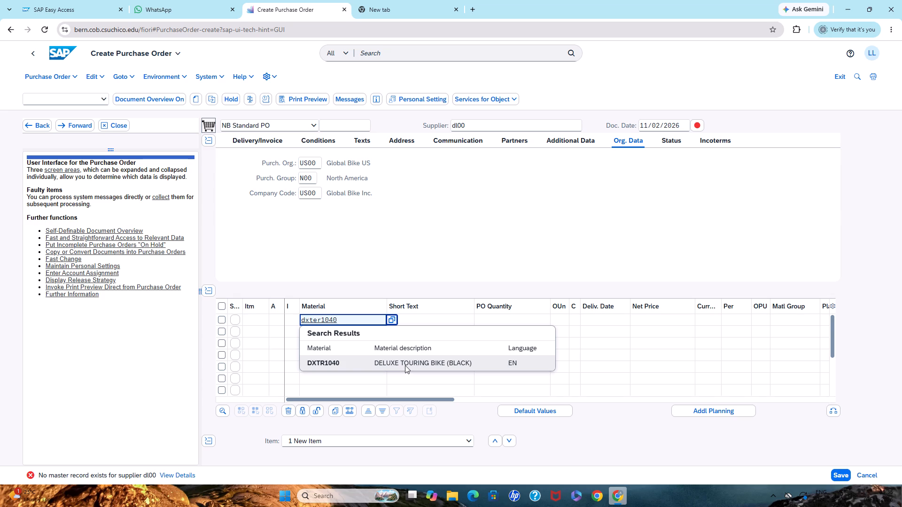
click(405, 365)
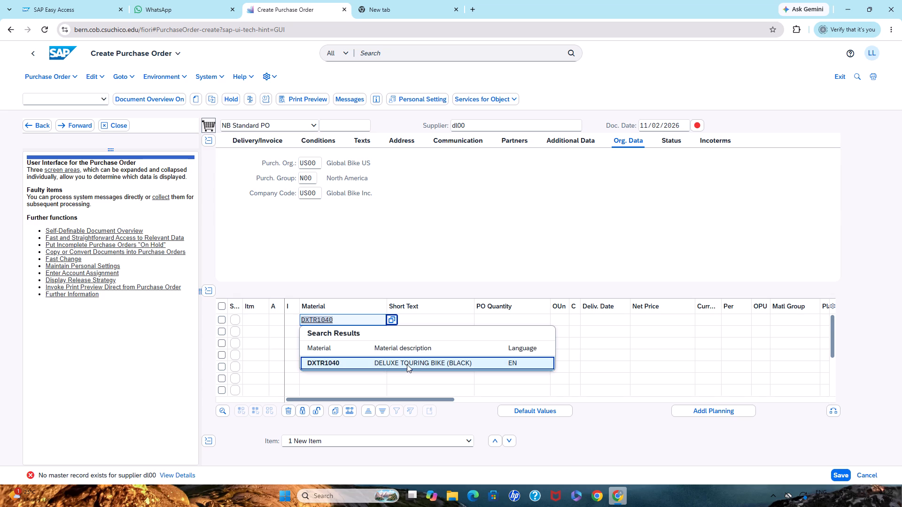
click(407, 364)
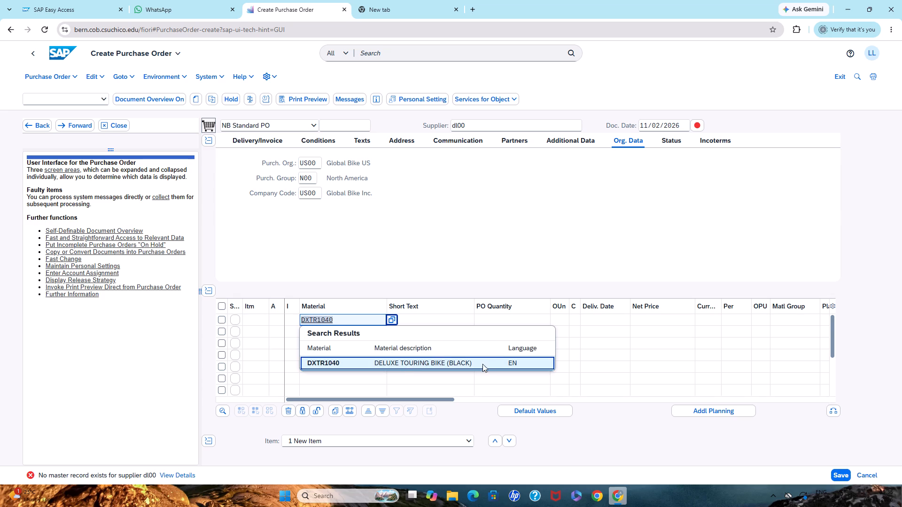
click(482, 364)
Set the PO quantity of the DXTR1040 item to 10.
click(480, 316)
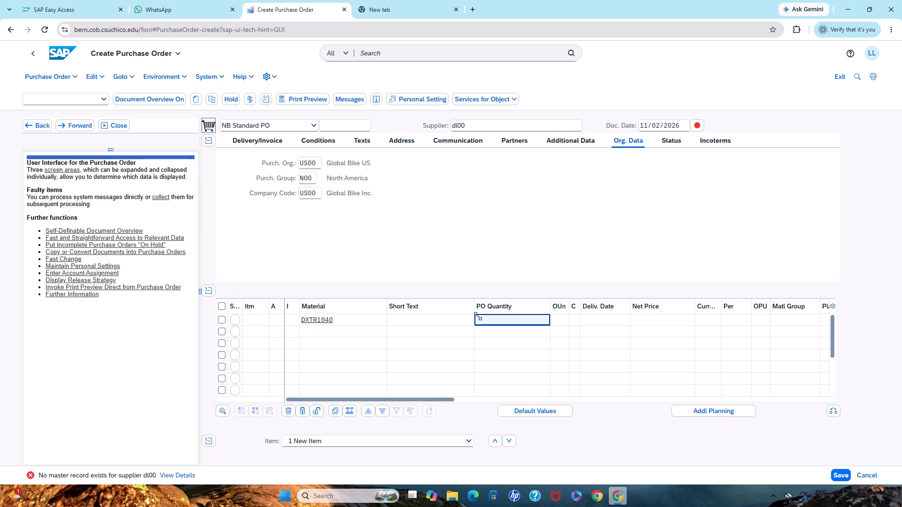
key(1)
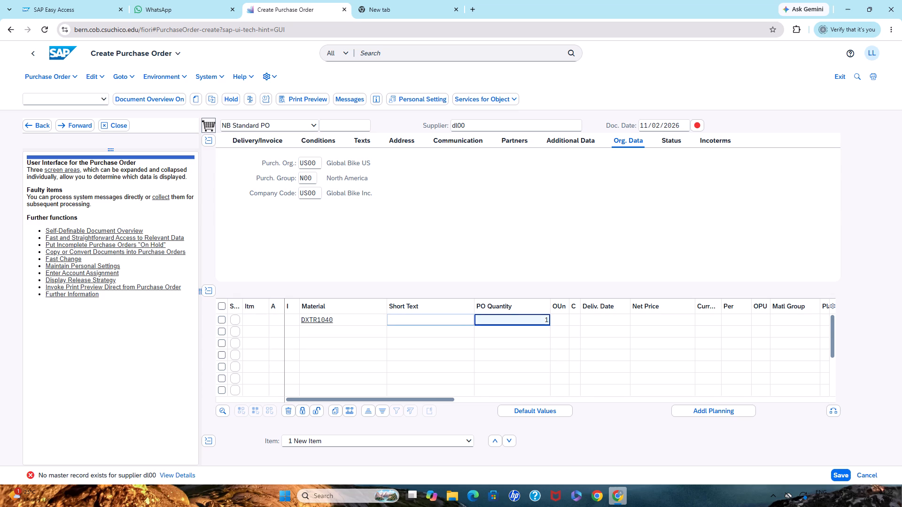
key(0)
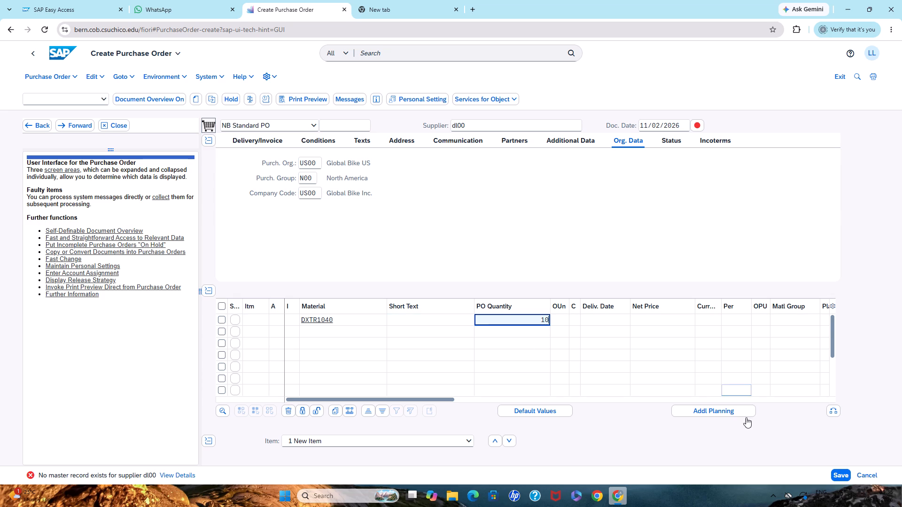
Pick November 16, 2026 from the calendar as the delivery date of the DXTR1040 item.
click(591, 315)
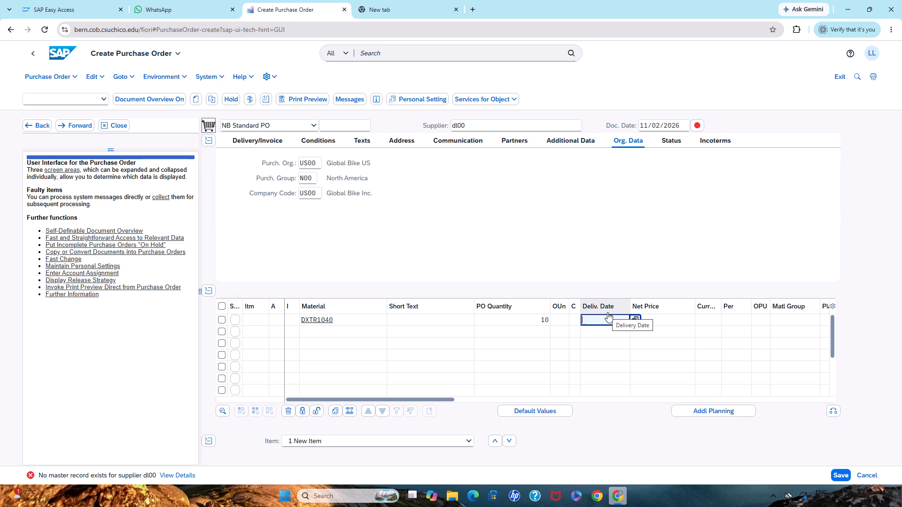
click(634, 321)
click(614, 320)
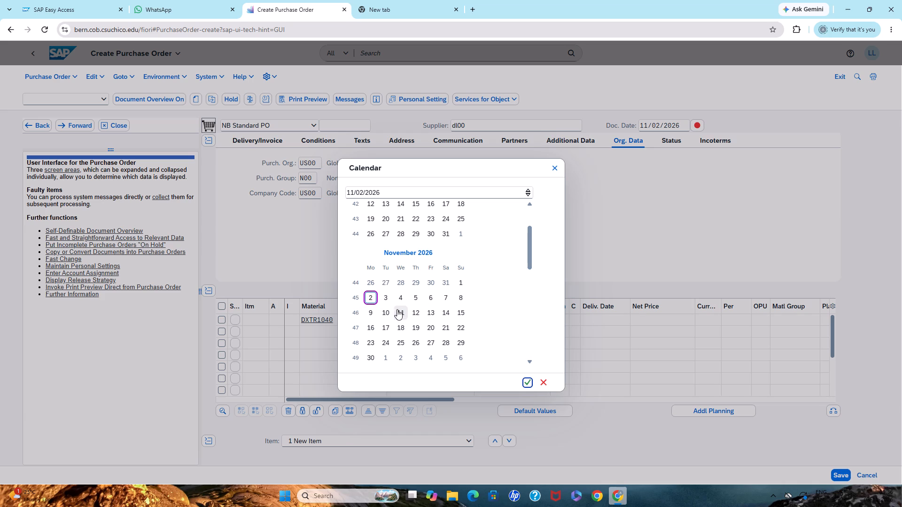
click(370, 324)
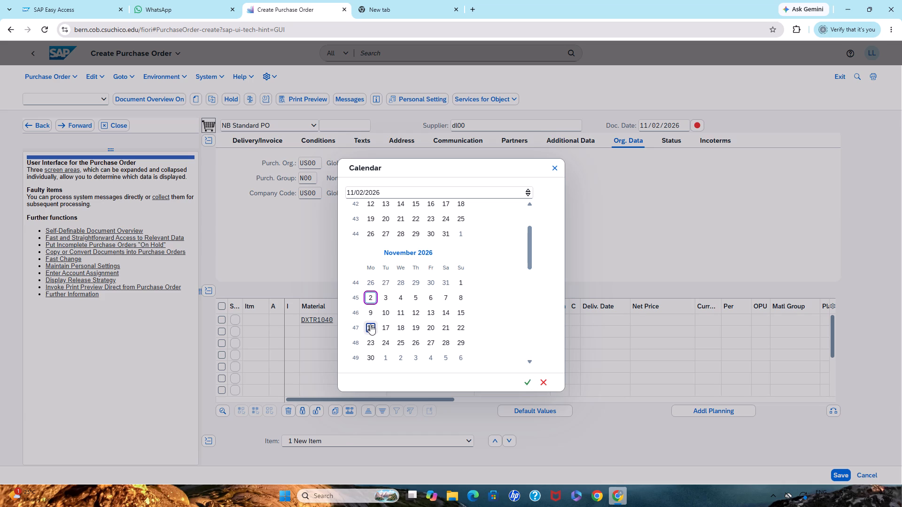
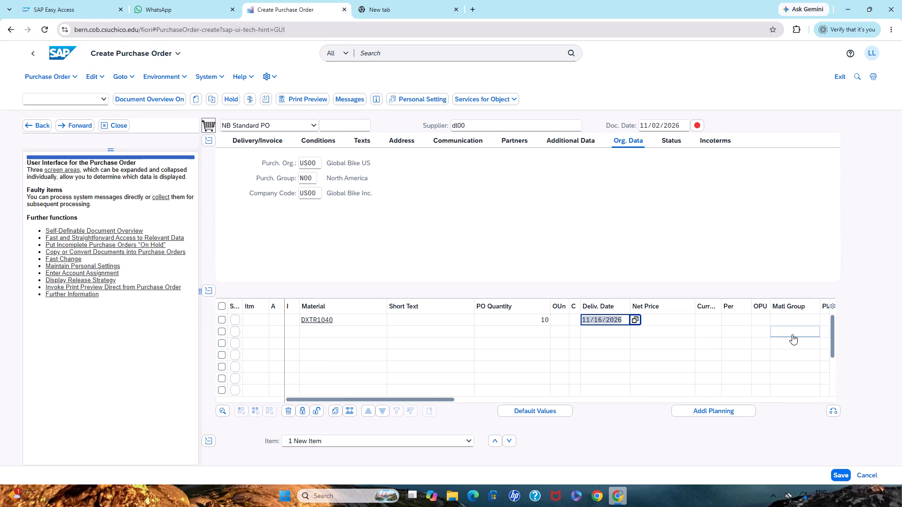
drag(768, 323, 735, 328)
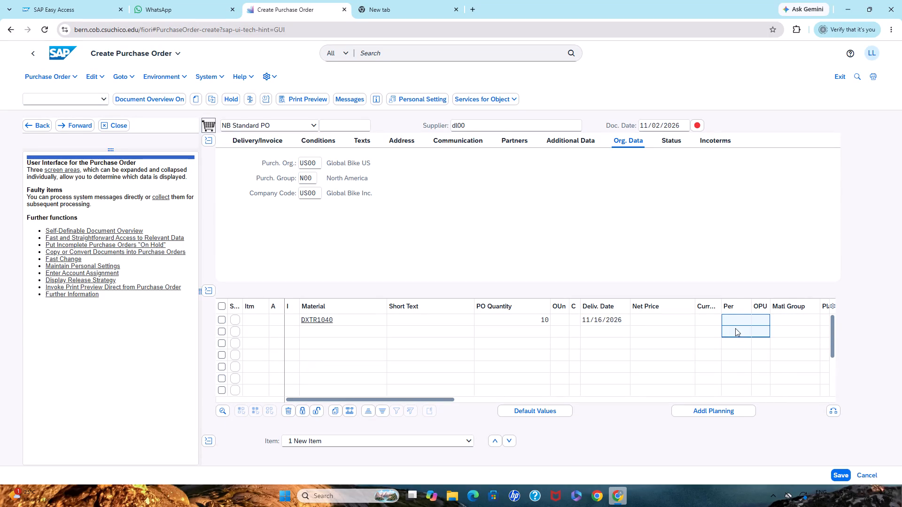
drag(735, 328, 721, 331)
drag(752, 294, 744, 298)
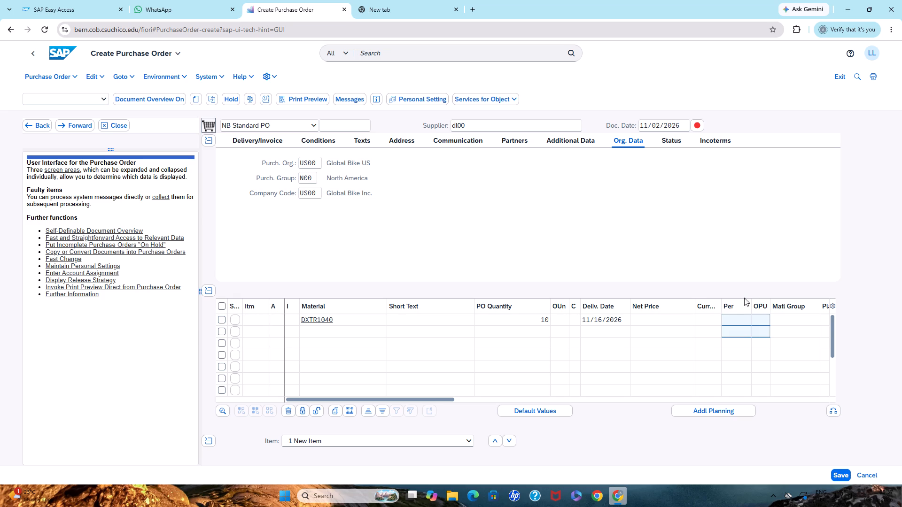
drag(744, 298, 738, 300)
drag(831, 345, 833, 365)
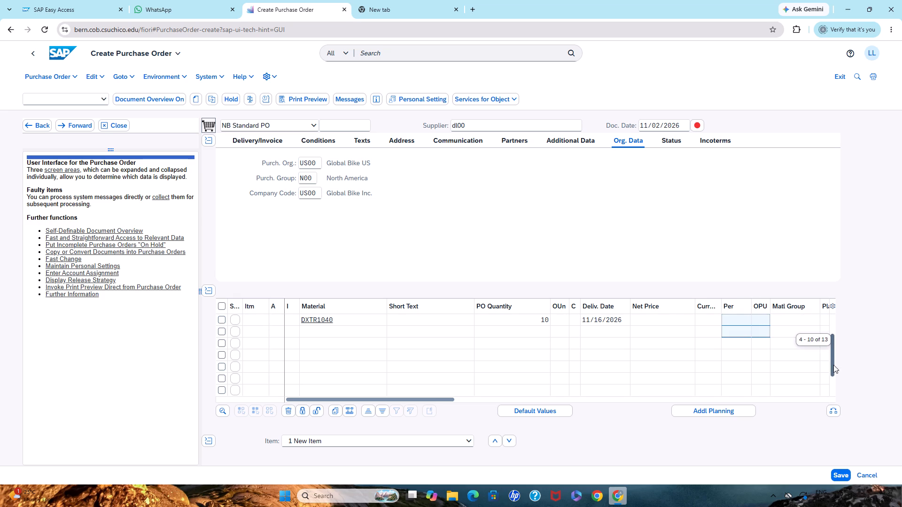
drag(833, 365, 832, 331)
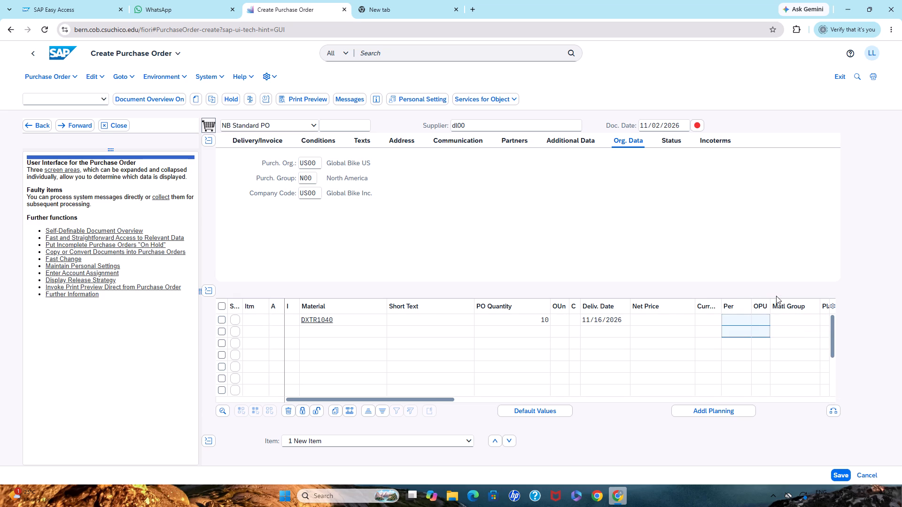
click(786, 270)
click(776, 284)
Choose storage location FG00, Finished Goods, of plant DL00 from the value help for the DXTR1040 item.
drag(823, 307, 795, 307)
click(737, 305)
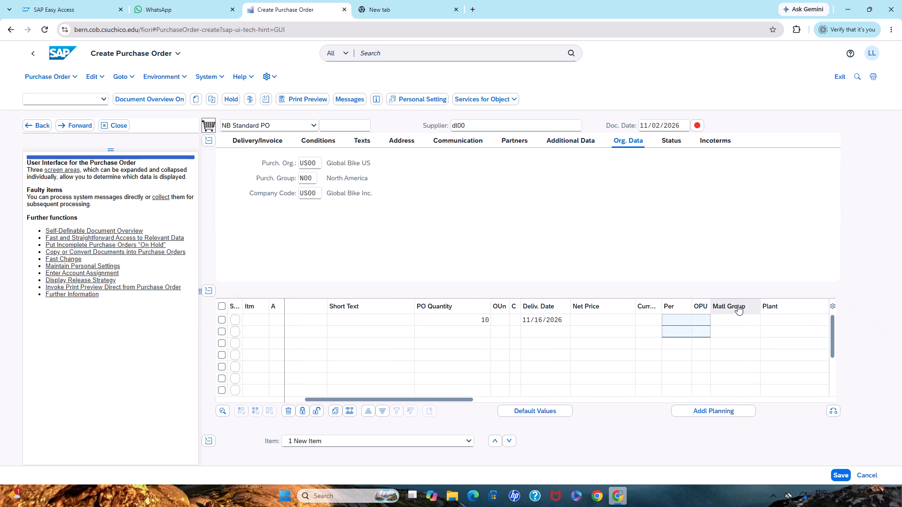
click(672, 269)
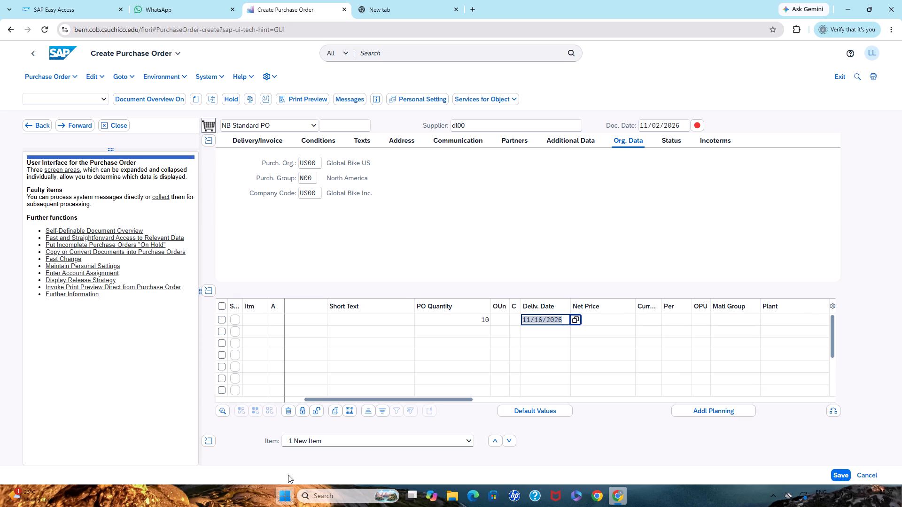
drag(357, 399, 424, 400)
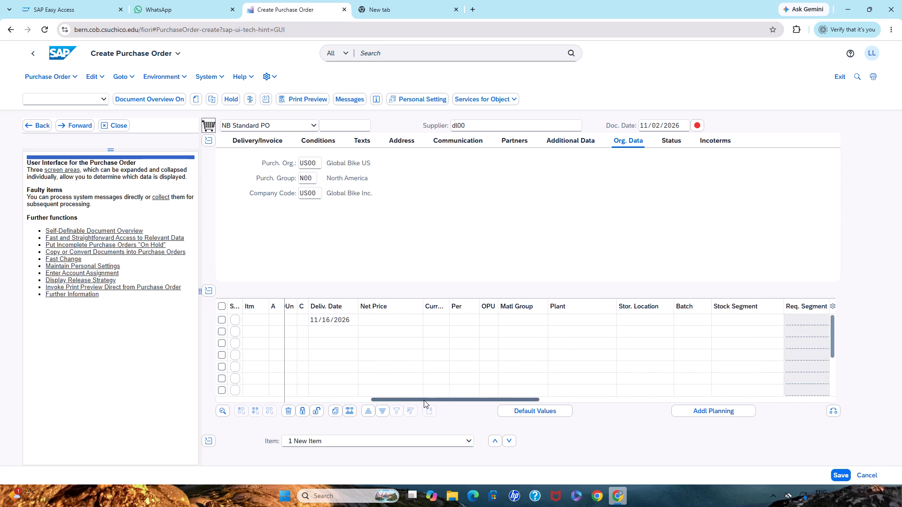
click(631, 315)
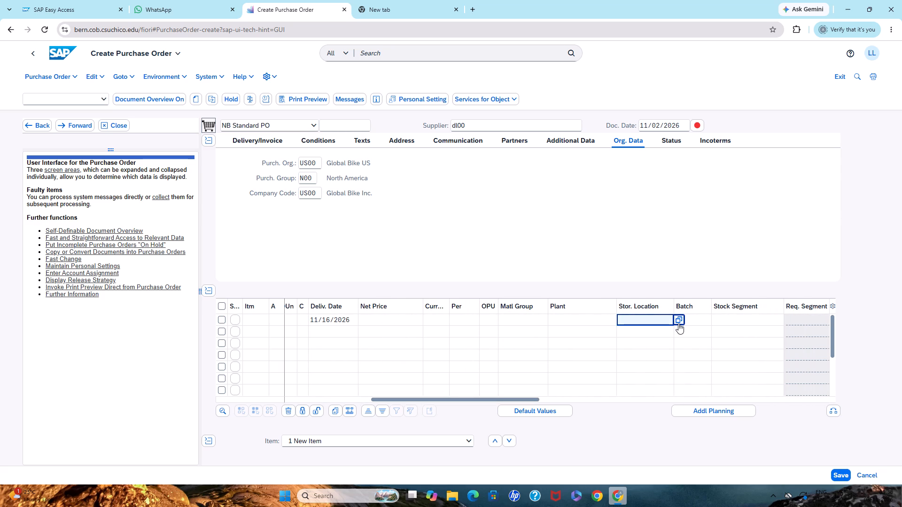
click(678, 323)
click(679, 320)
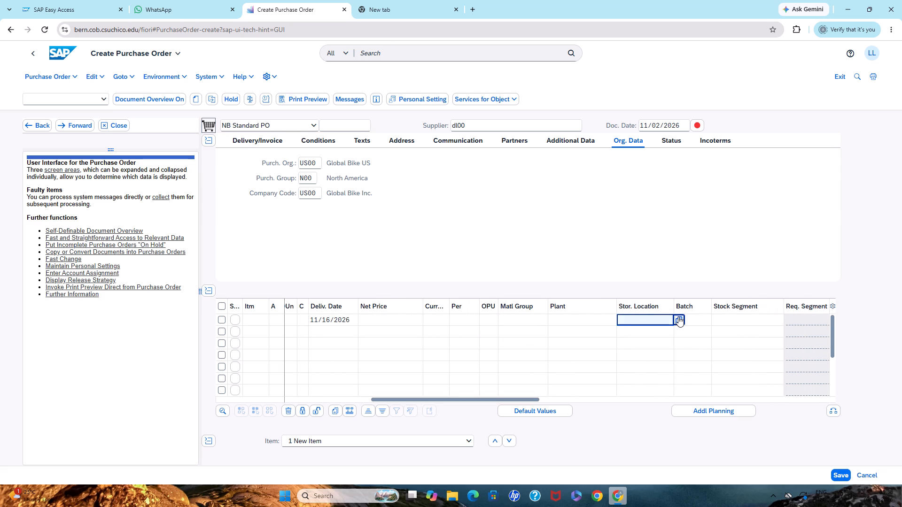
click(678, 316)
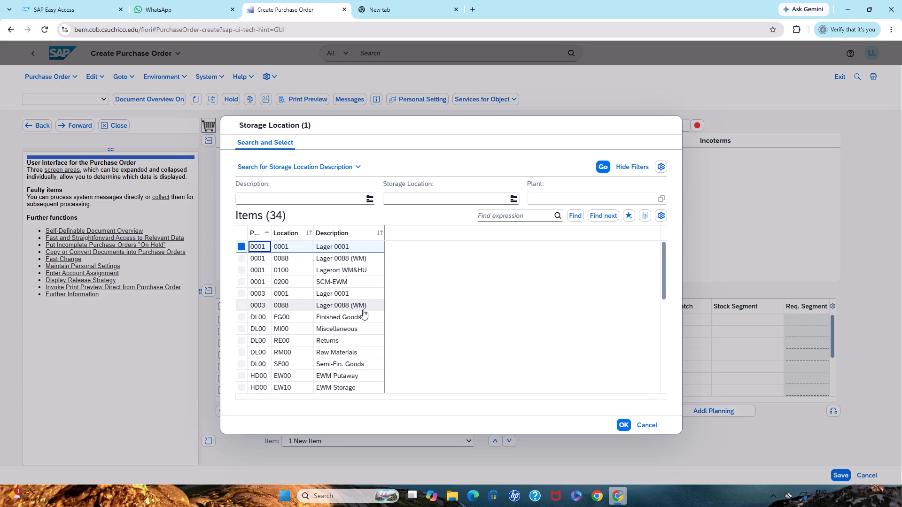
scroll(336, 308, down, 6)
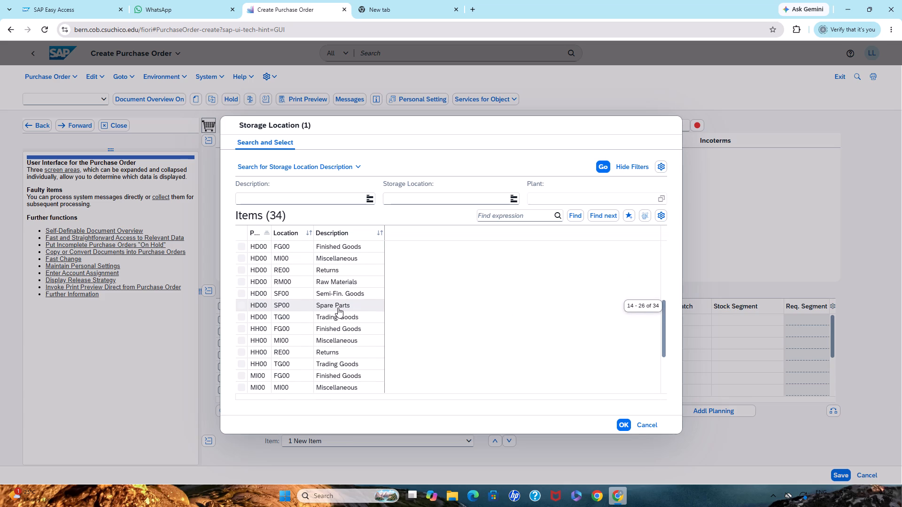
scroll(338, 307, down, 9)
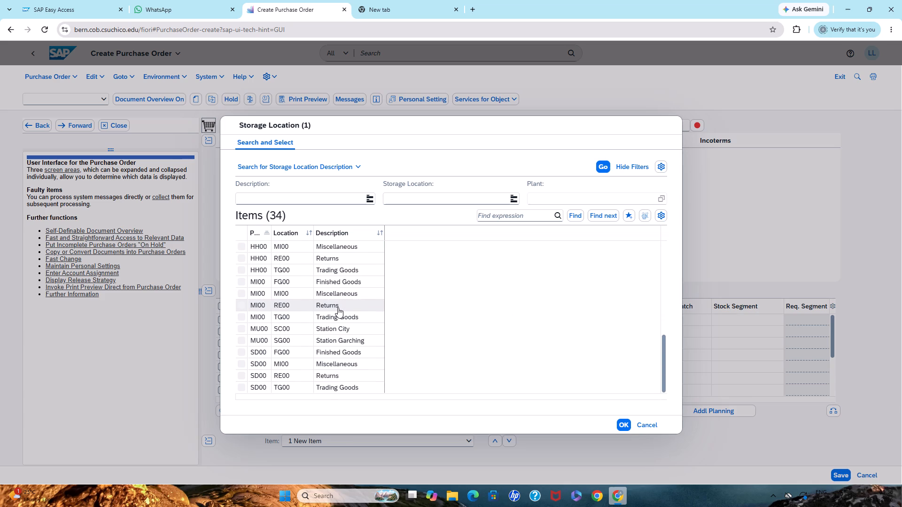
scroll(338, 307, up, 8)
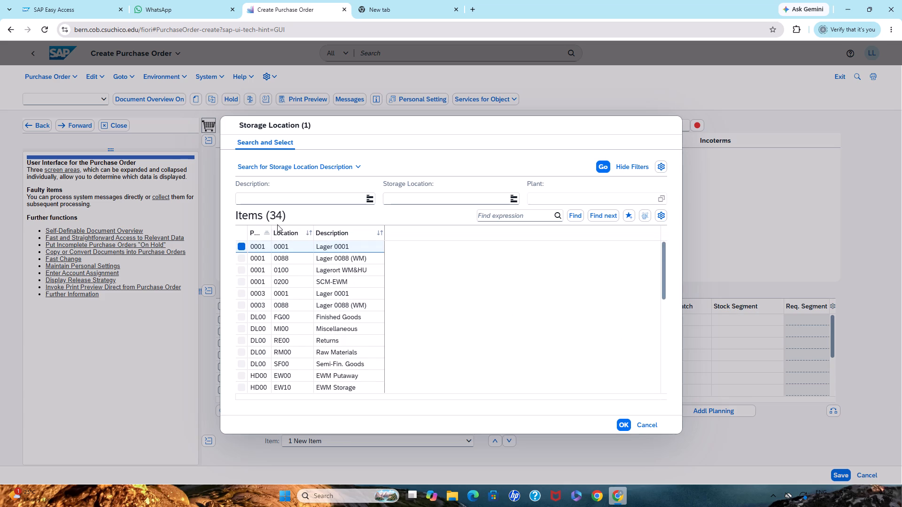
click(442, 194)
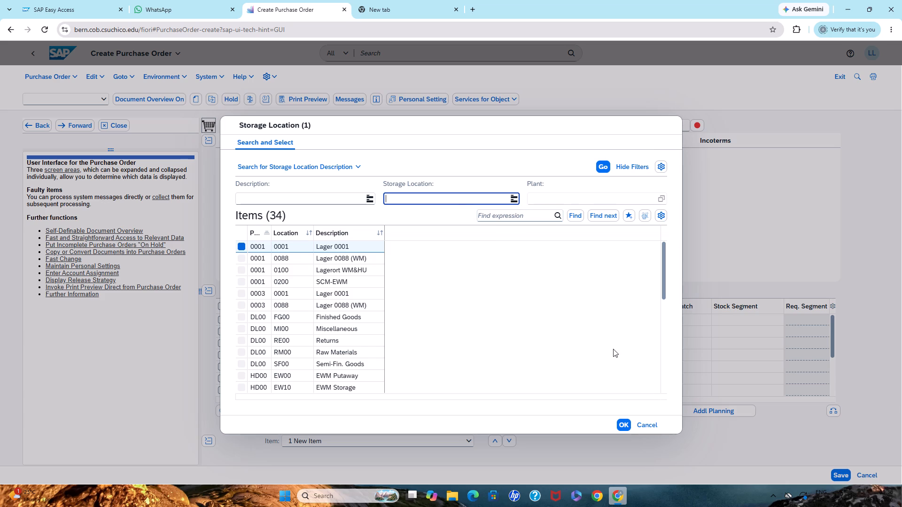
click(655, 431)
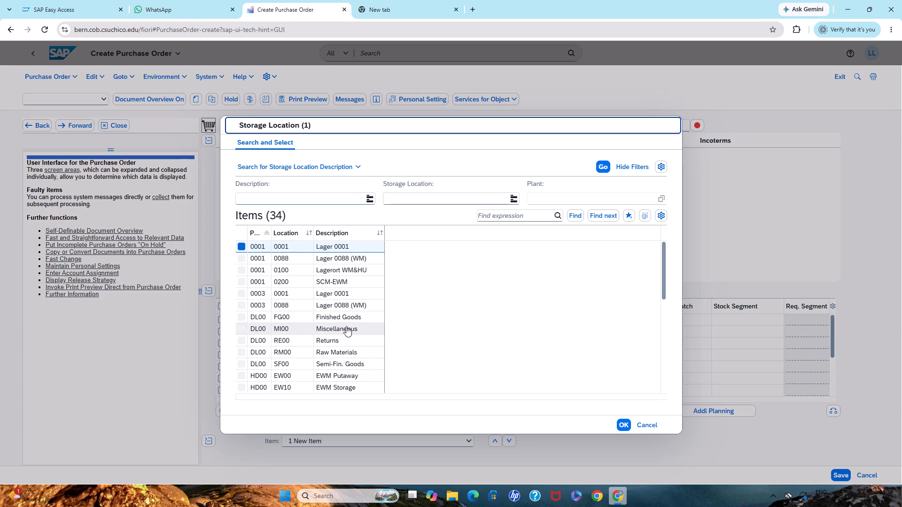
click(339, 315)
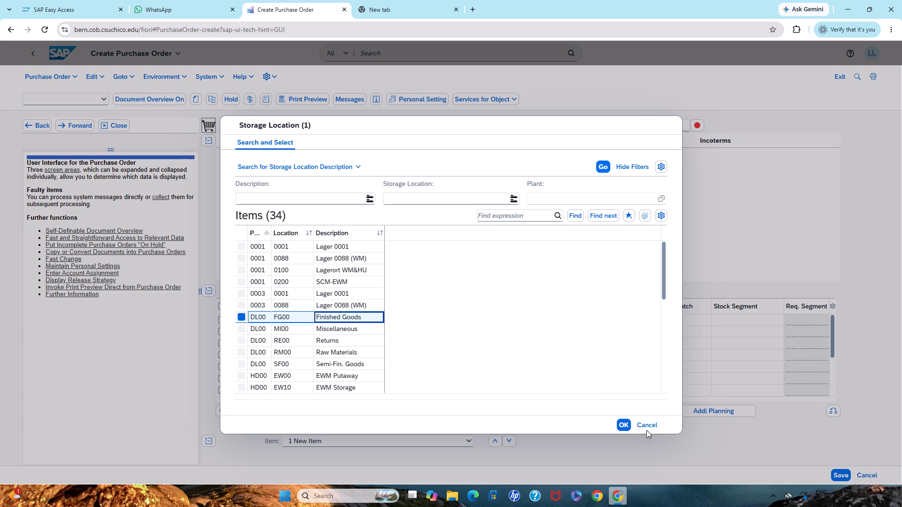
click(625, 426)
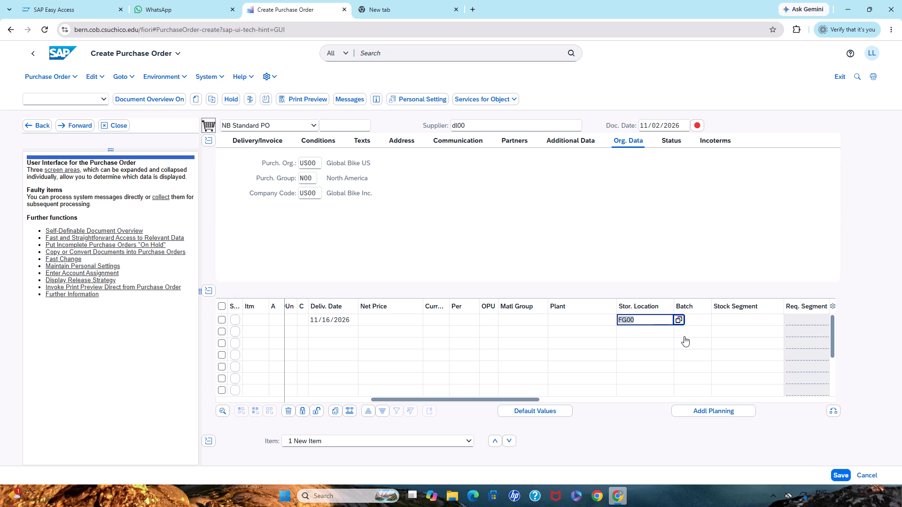
Set the DXTR1040 item's plant to SD00, DC San Diego, from the plant value help.
click(593, 323)
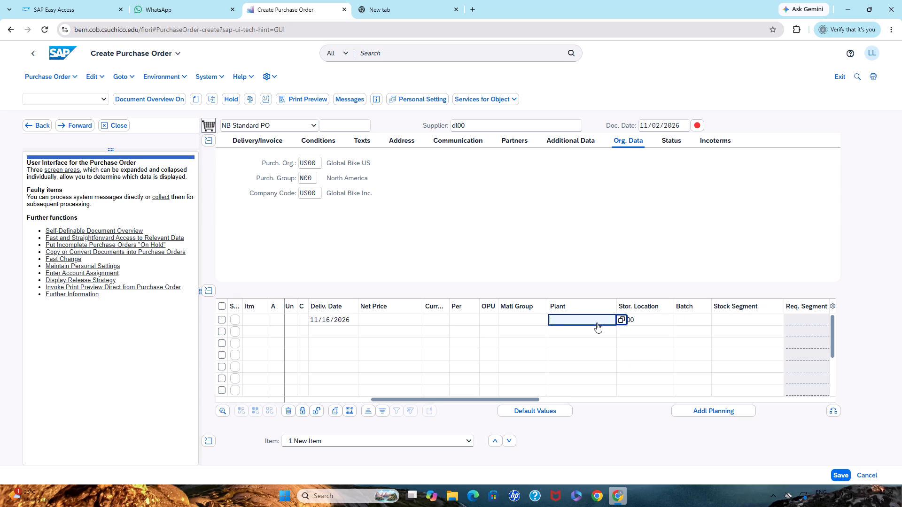
click(622, 322)
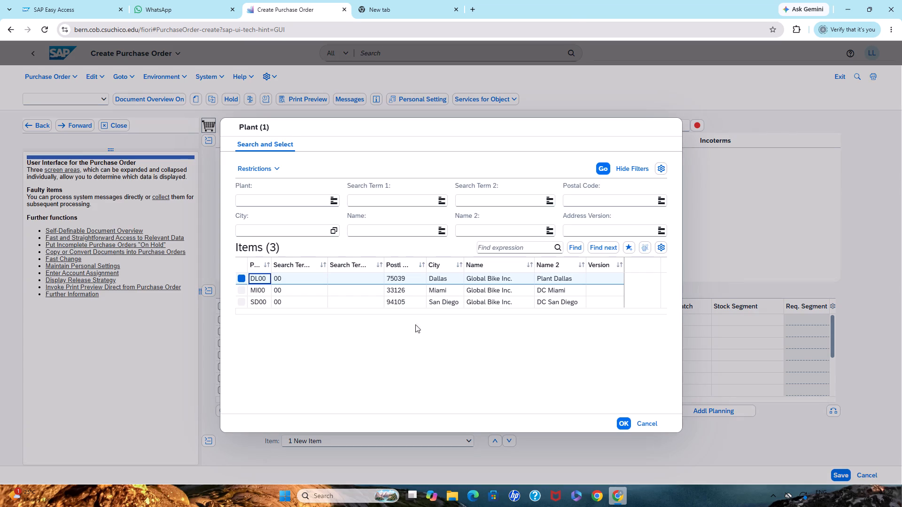
click(242, 298)
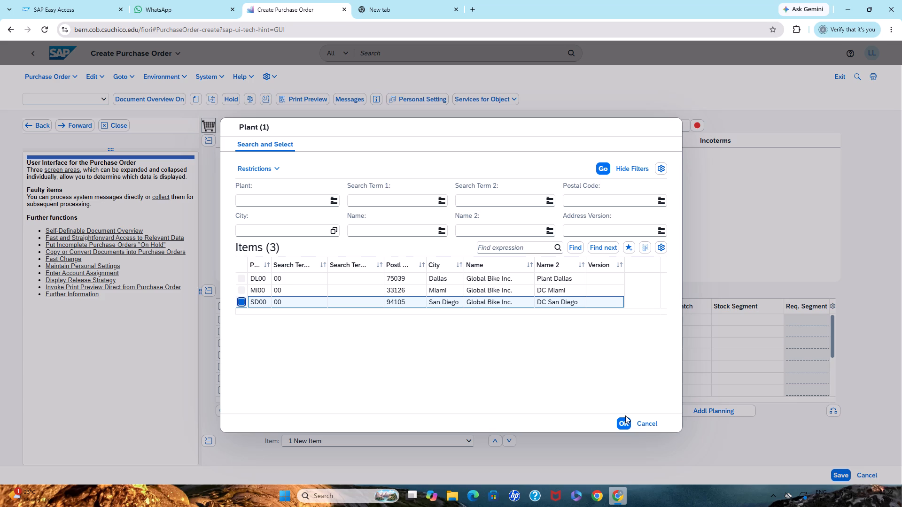
click(624, 421)
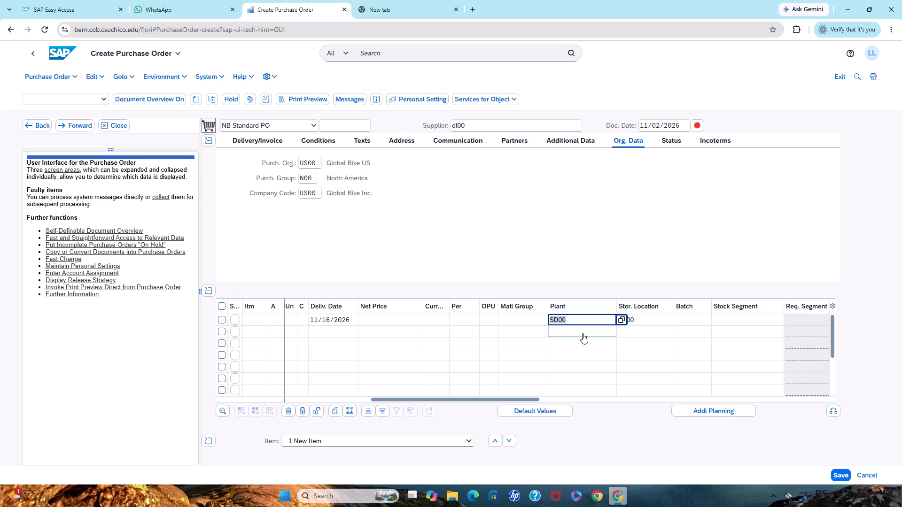
Choose storage location FG00, Finished Goods, of plant SD00 from the value help for the DXTR1040 item.
click(652, 317)
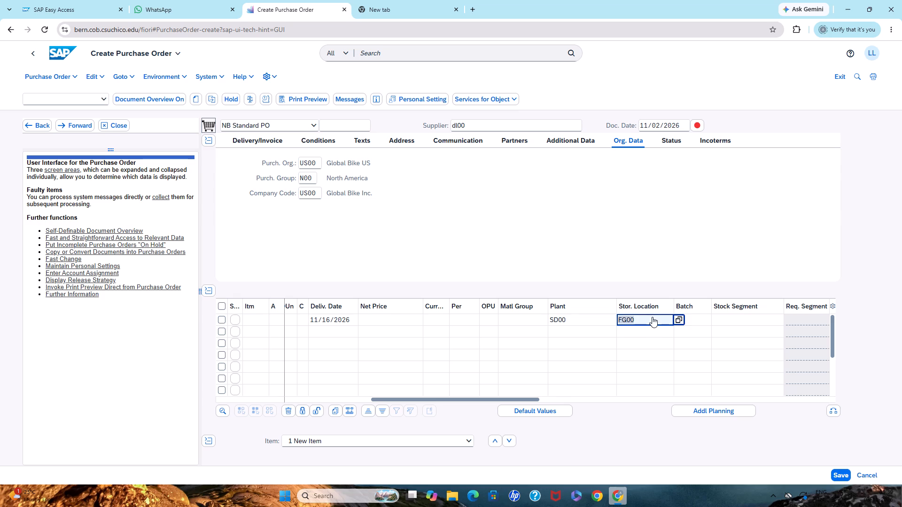
click(679, 316)
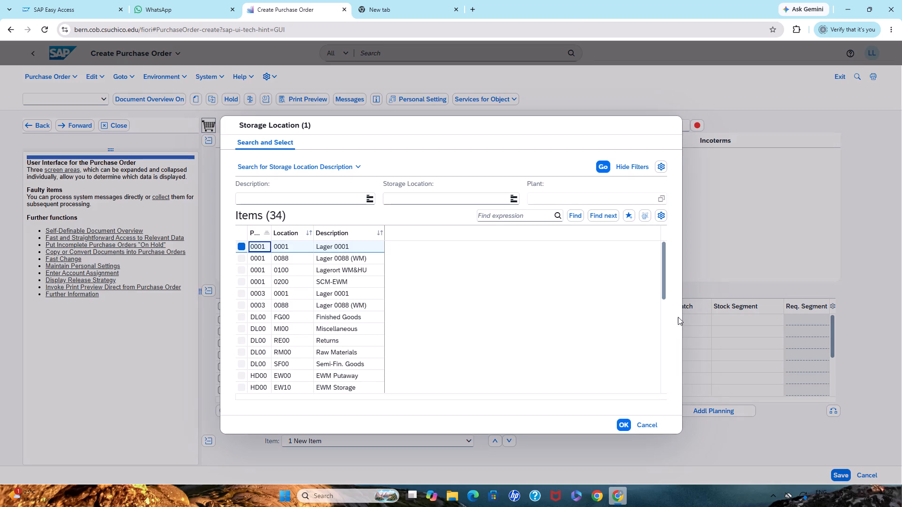
scroll(270, 302, down, 1)
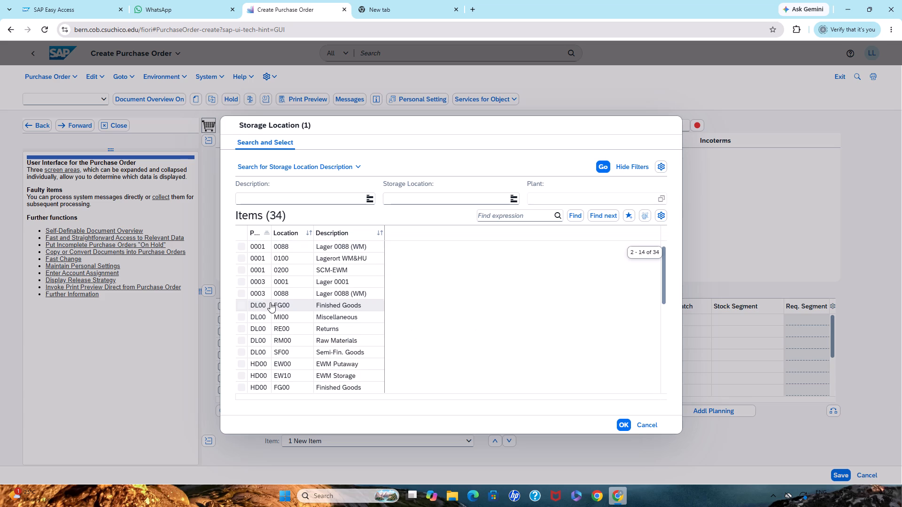
scroll(270, 302, down, 3)
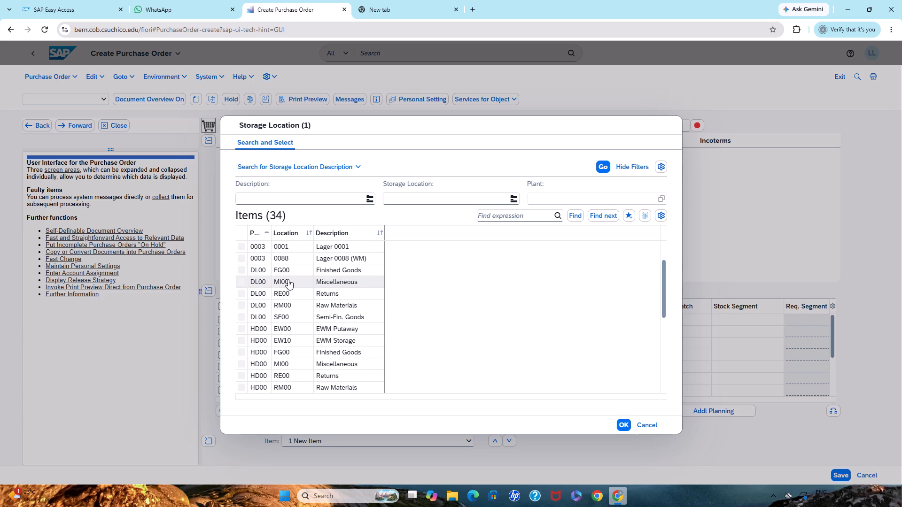
scroll(288, 278, up, 4)
scroll(288, 275, down, 6)
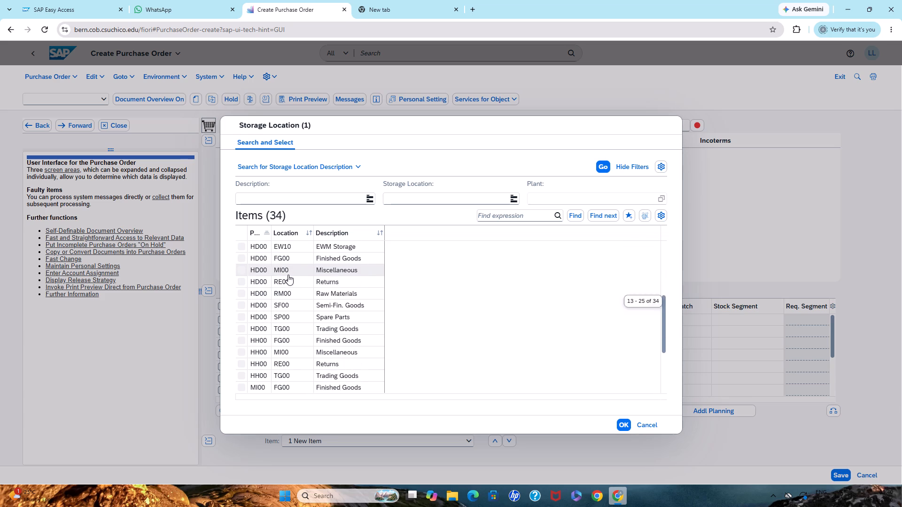
scroll(288, 275, down, 4)
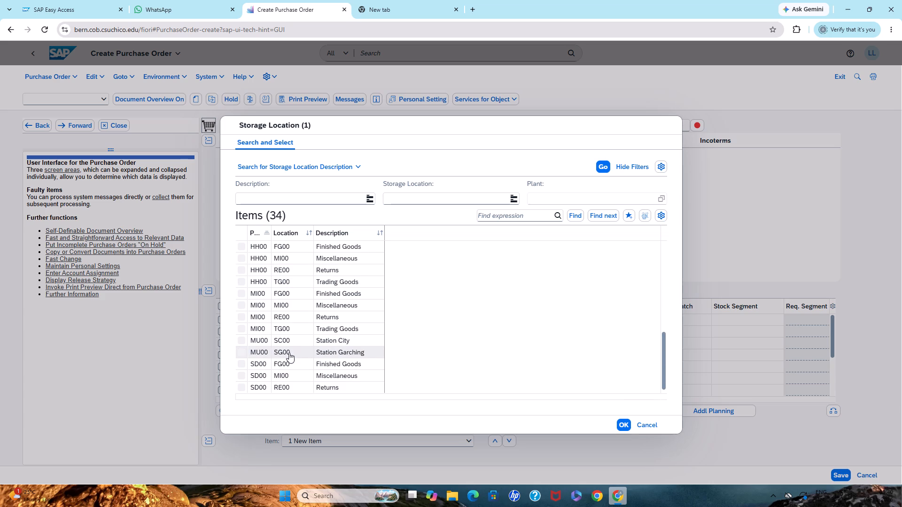
click(241, 362)
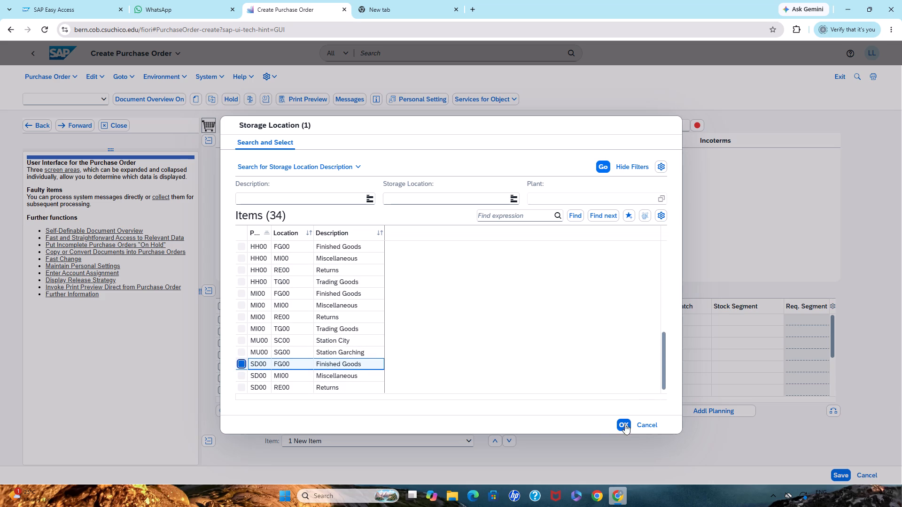
click(623, 425)
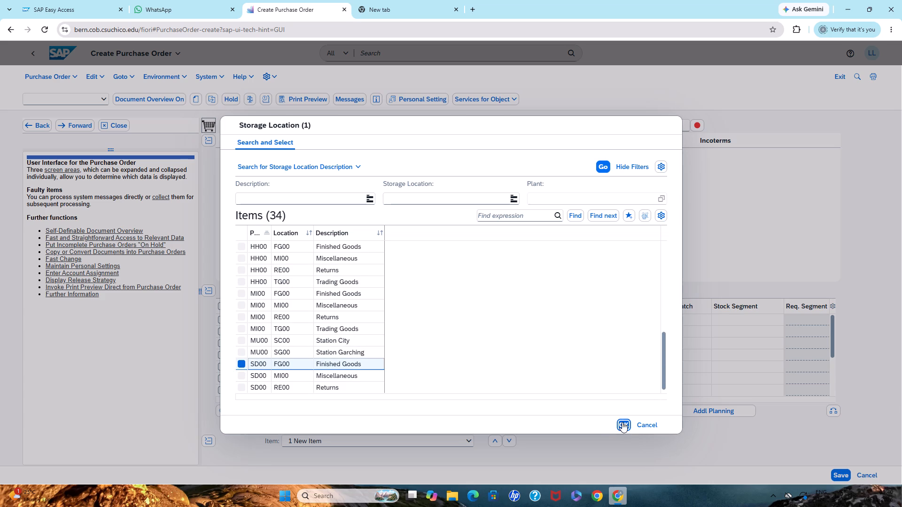
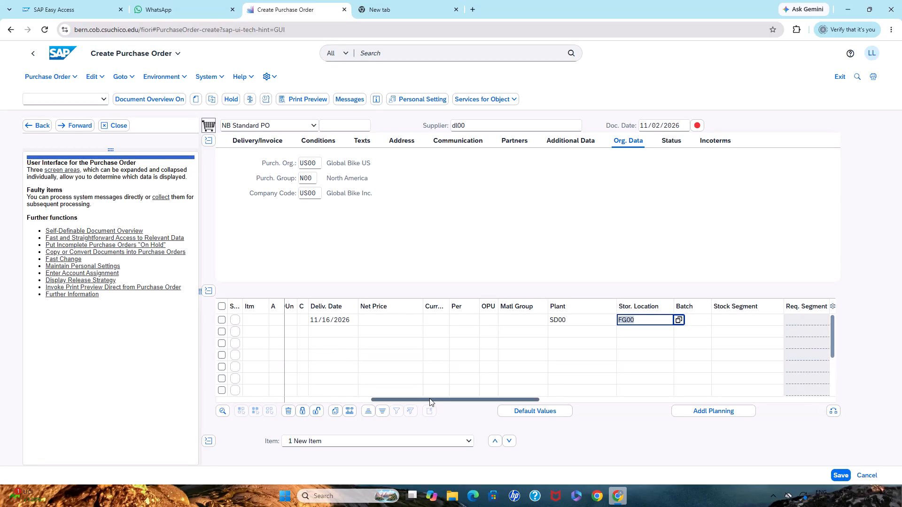
Review the DXTR1040 item row across the item overview columns, from material and quantity through the purchasing reference fields.
drag(429, 398, 446, 393)
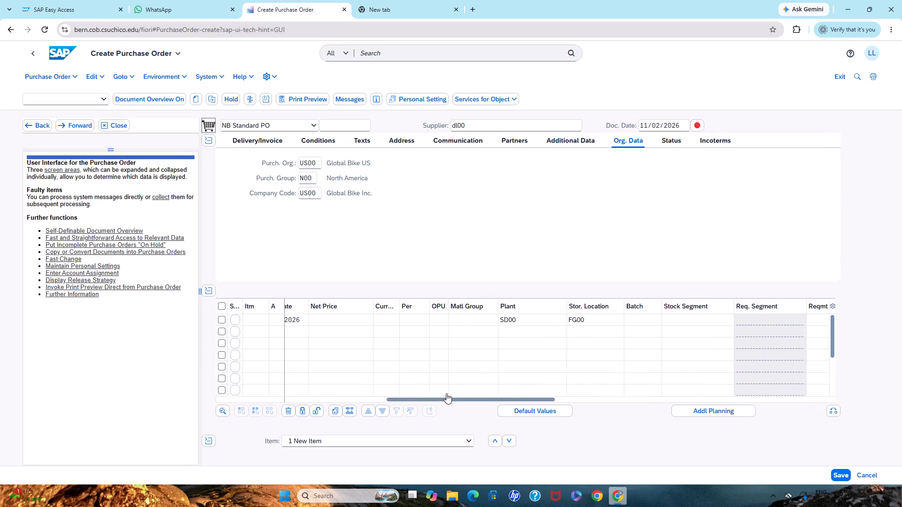
drag(446, 393, 705, 356)
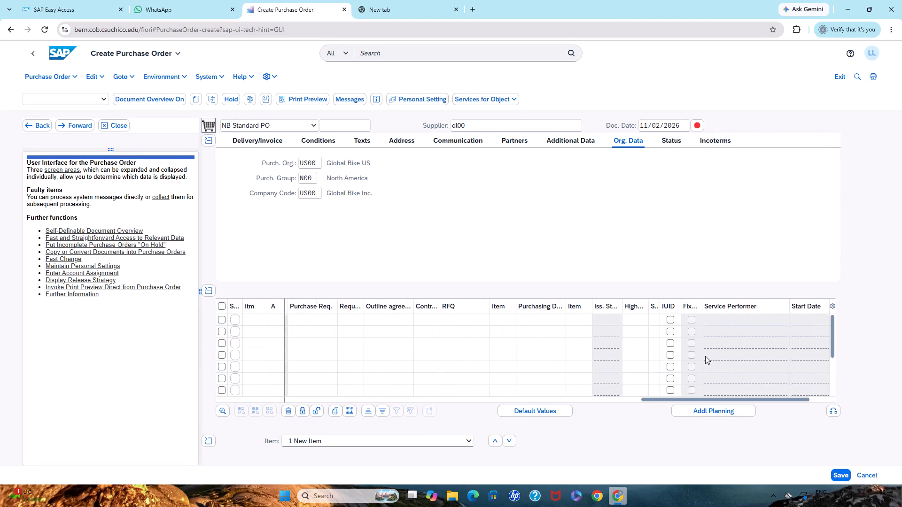
drag(705, 356, 296, 390)
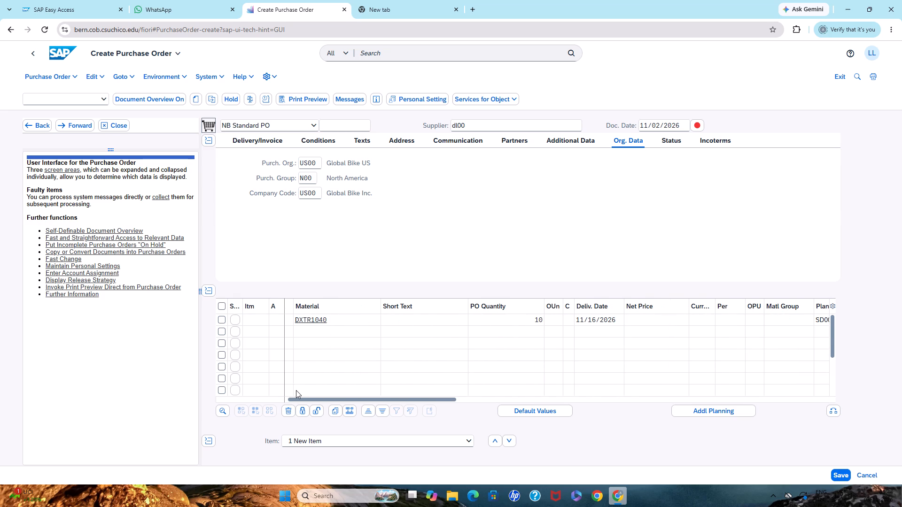
drag(296, 390, 352, 384)
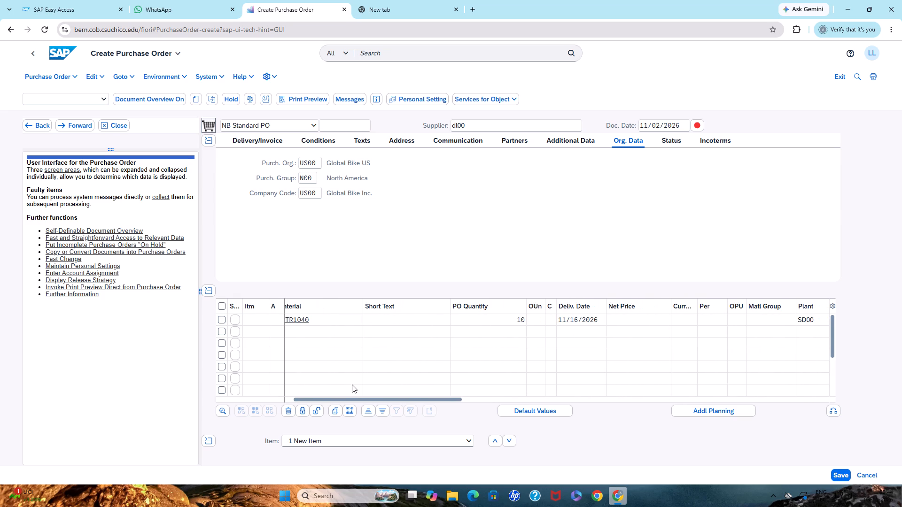
drag(352, 384, 343, 387)
drag(343, 387, 334, 389)
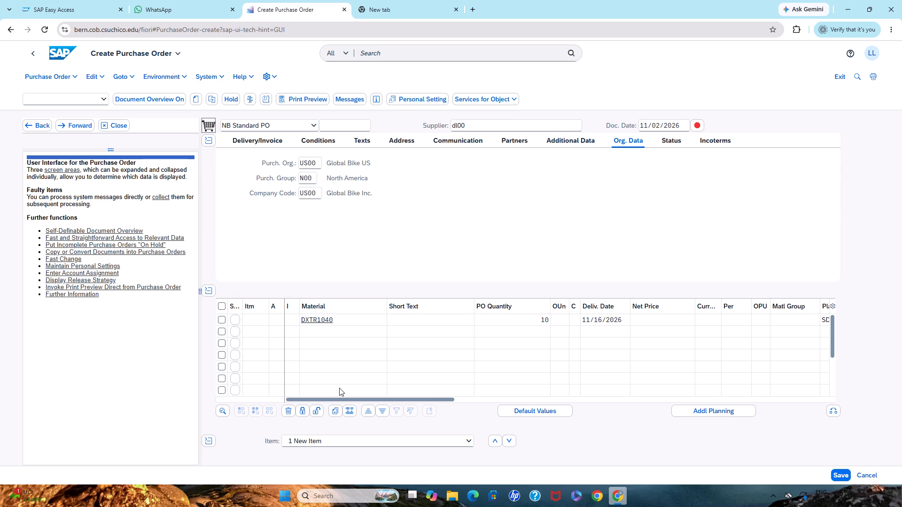
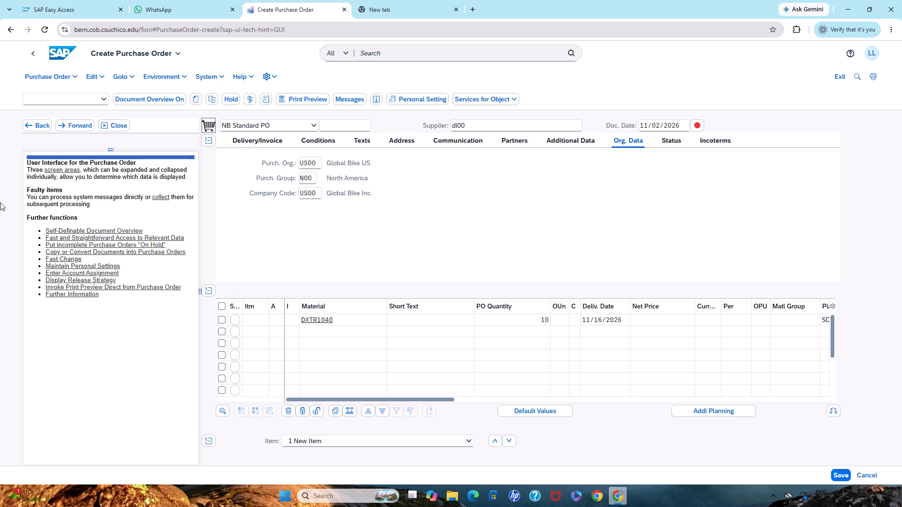
Change the purchase order's document type to UB Stock Transp. Order.
click(311, 127)
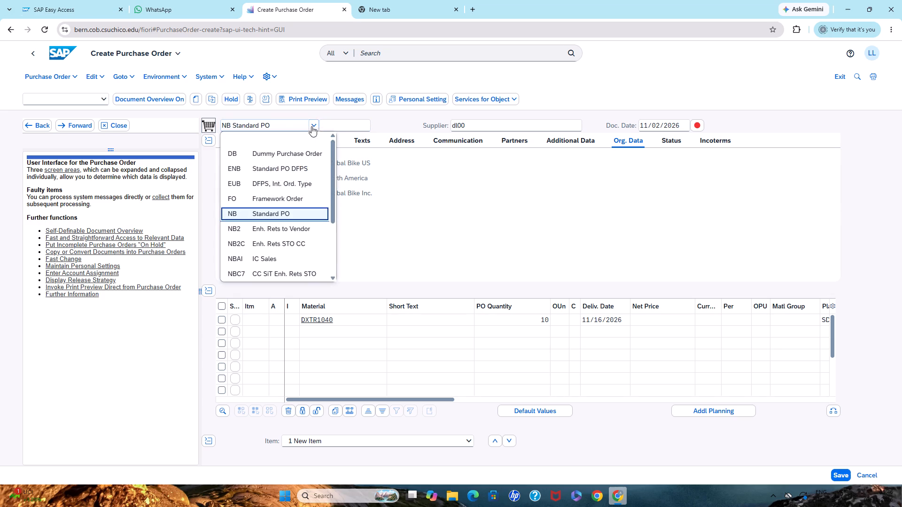
scroll(274, 225, down, 4)
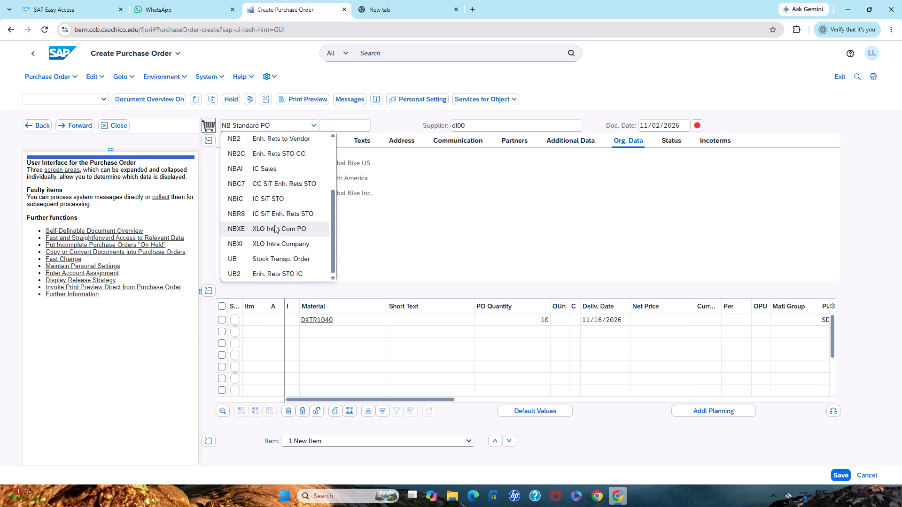
scroll(274, 225, down, 2)
click(287, 259)
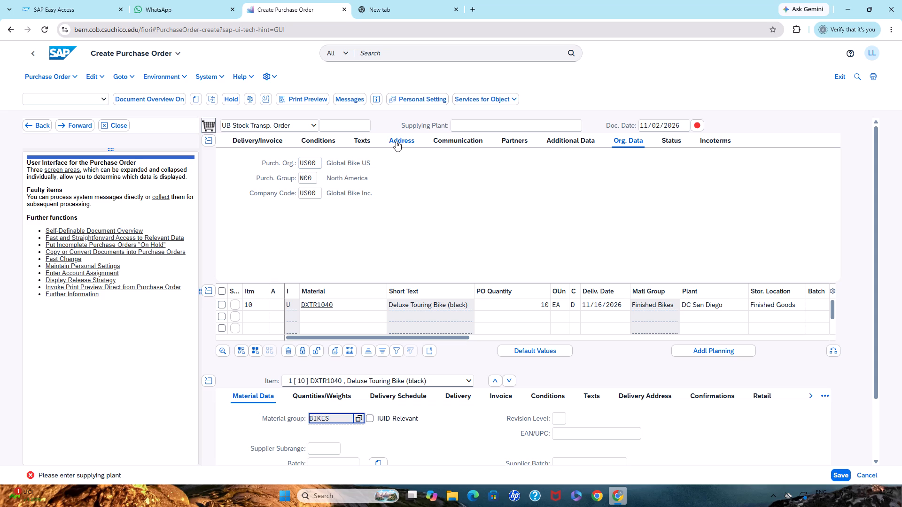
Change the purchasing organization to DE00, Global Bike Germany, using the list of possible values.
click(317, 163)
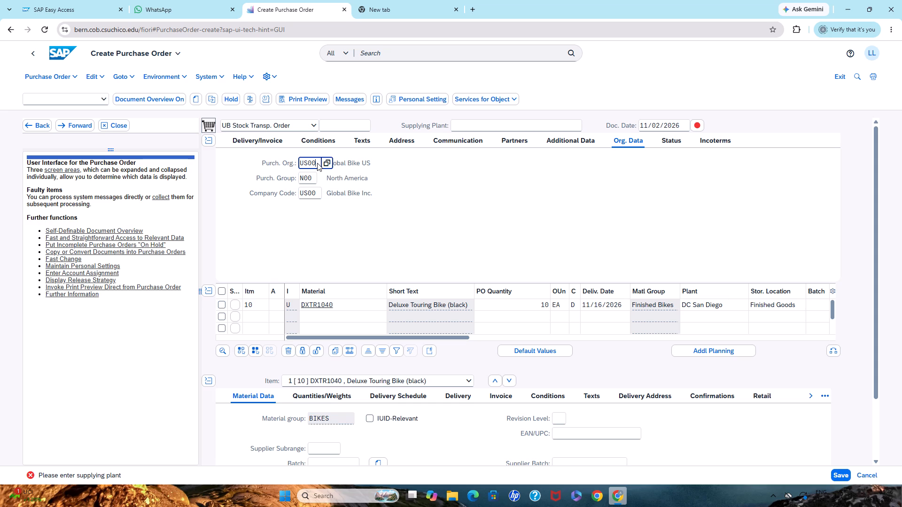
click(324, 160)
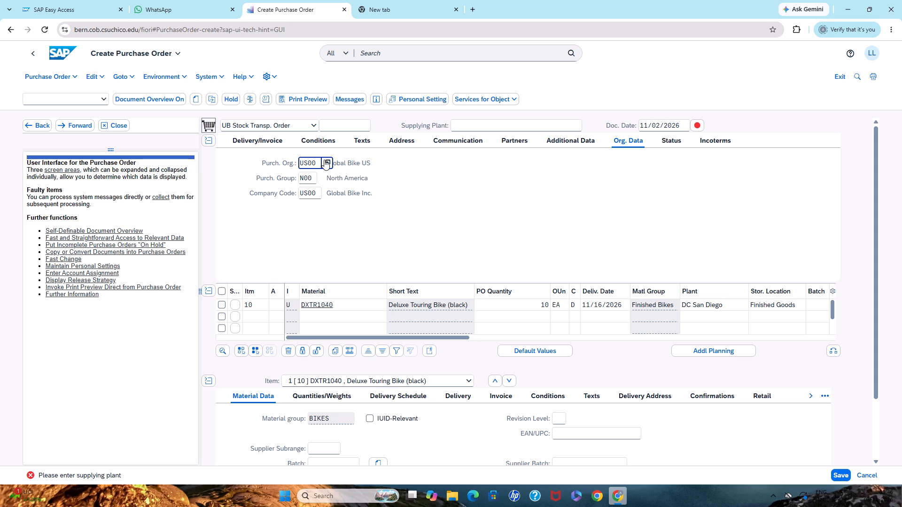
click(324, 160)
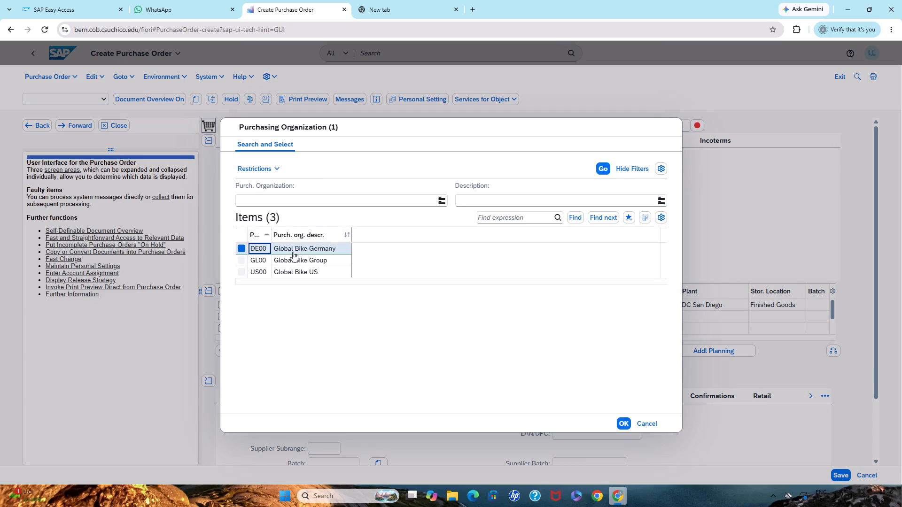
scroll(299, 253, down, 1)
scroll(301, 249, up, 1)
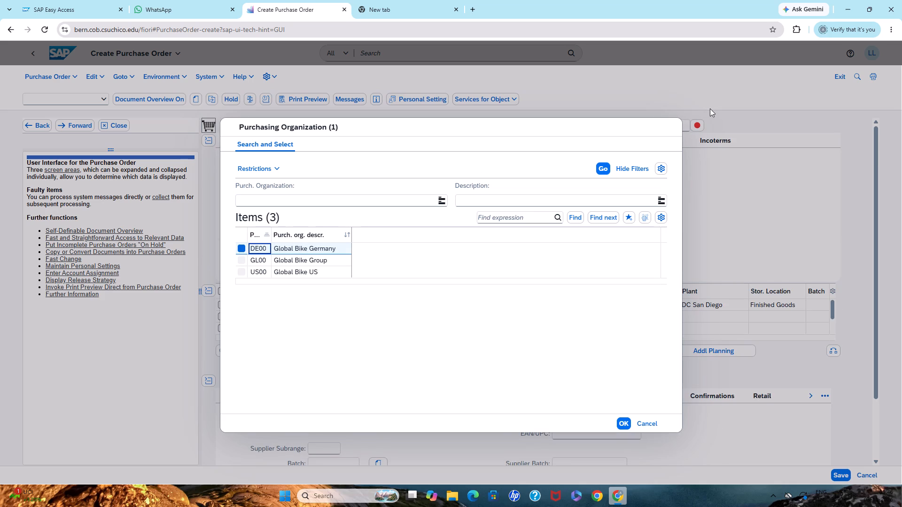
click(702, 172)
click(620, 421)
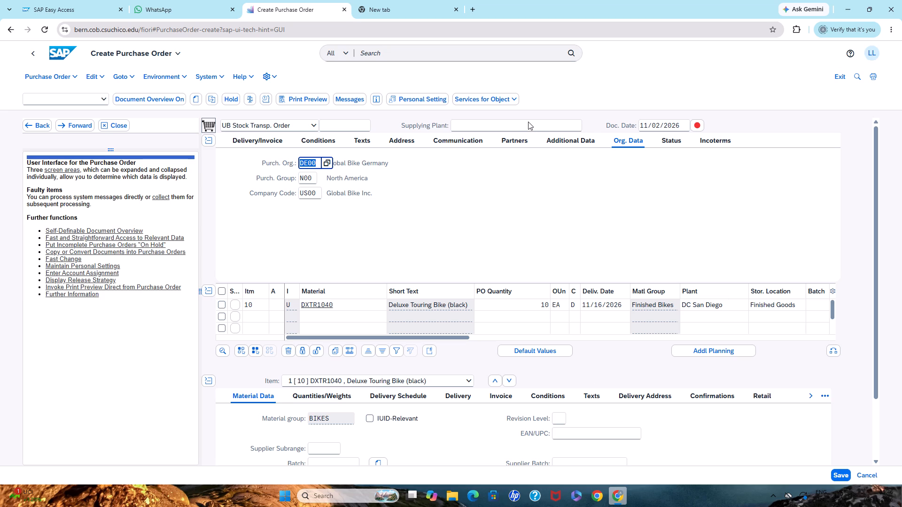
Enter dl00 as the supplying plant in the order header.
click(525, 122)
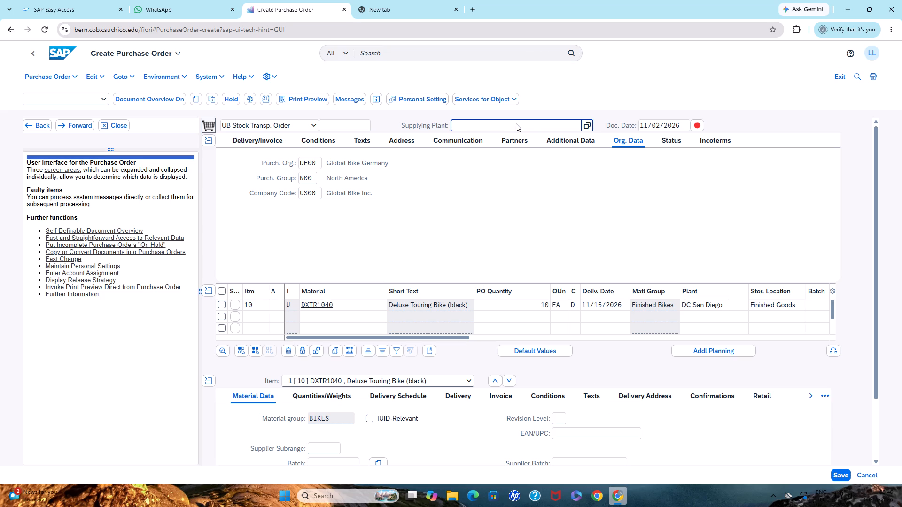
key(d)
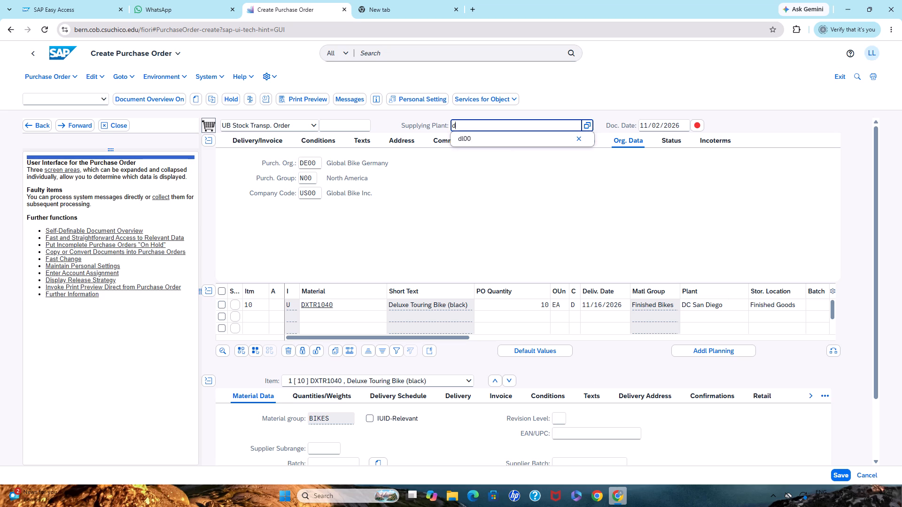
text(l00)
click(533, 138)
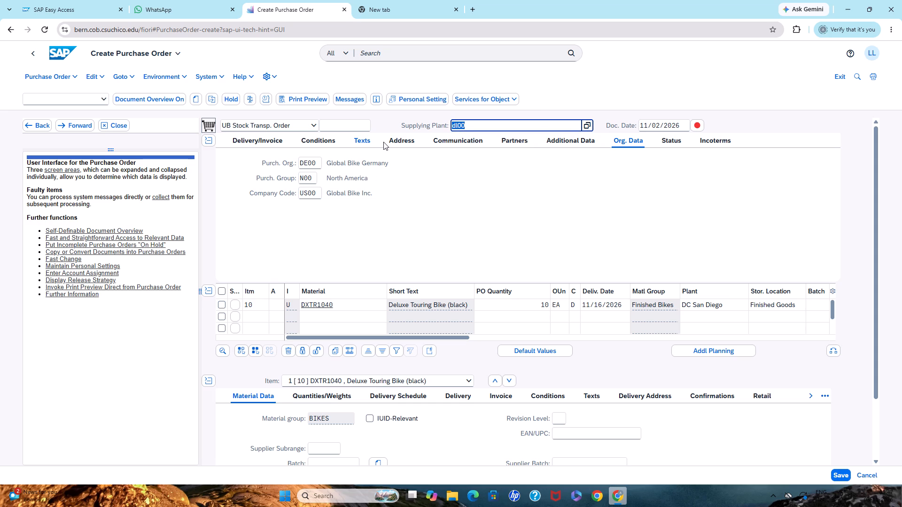
Set the purchasing organization to US00, Global Bike US, from the list of possible values.
click(314, 161)
click(329, 163)
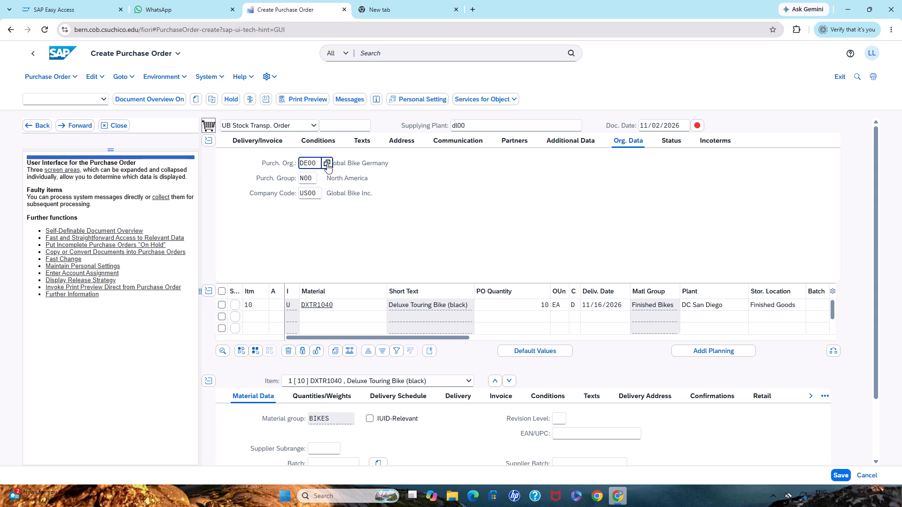
click(327, 163)
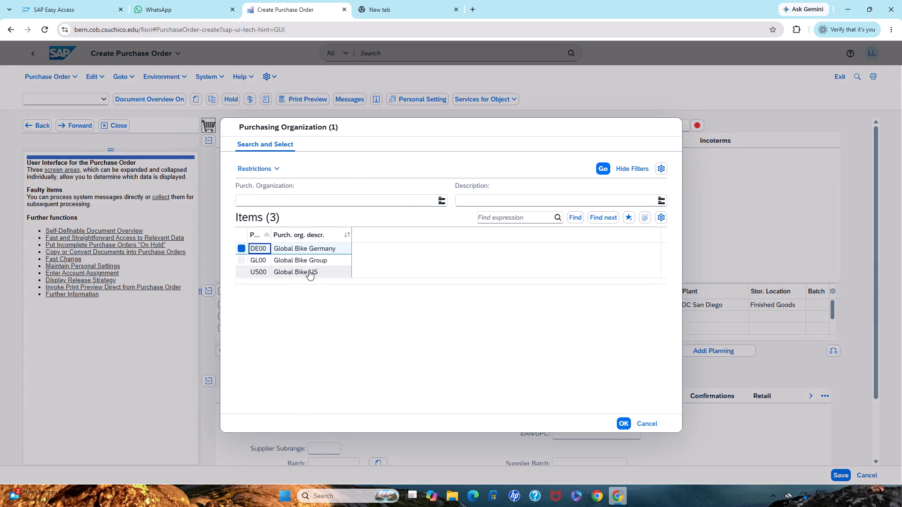
click(309, 270)
click(623, 424)
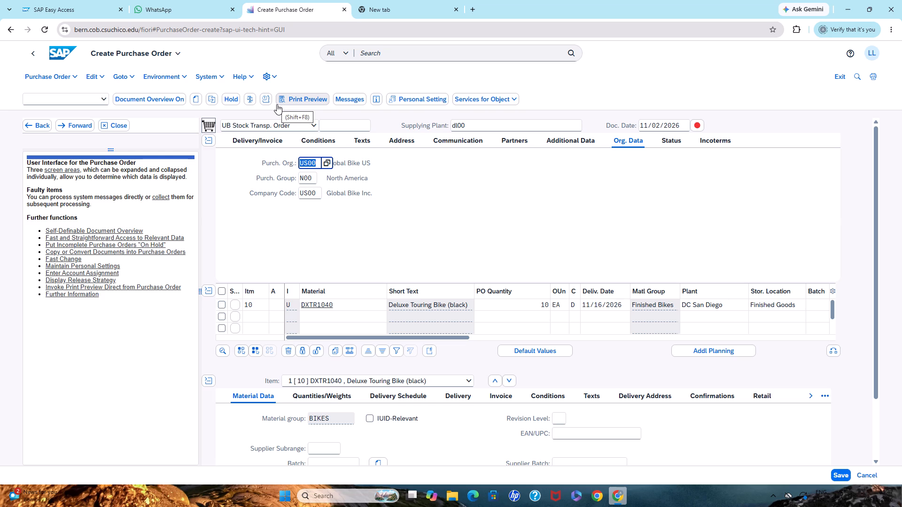
Clear the supplying plant and choose DL00, Plant Dallas of Global Bike Inc., from the plant search list.
click(489, 127)
key(BackSpace)
key(BackSpace)
key(BackSpace)
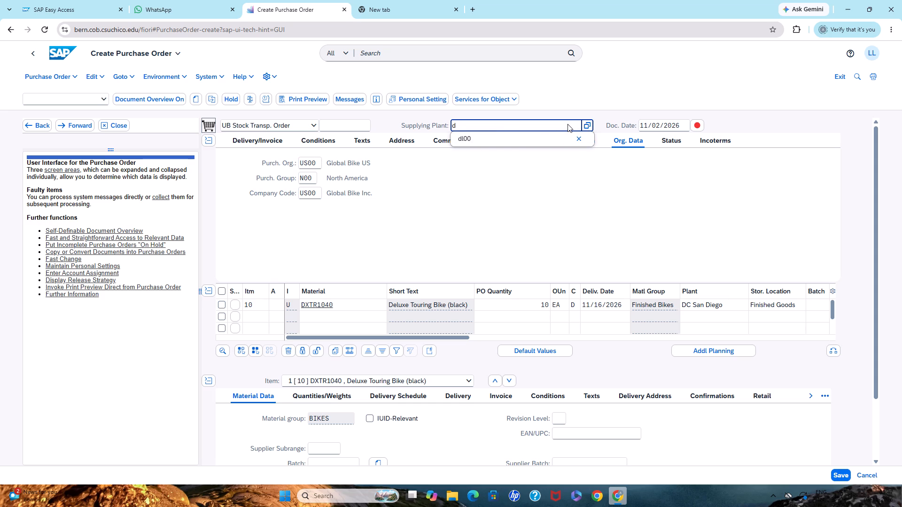
key(BackSpace)
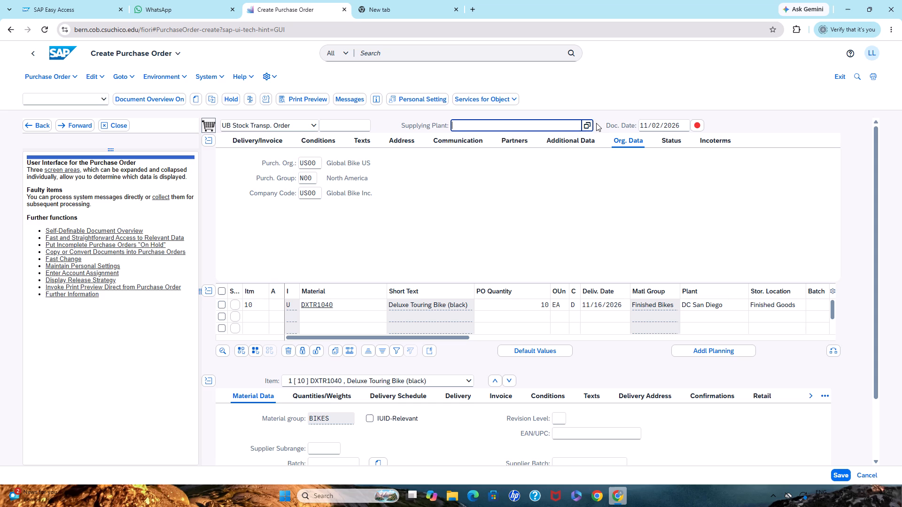
click(585, 124)
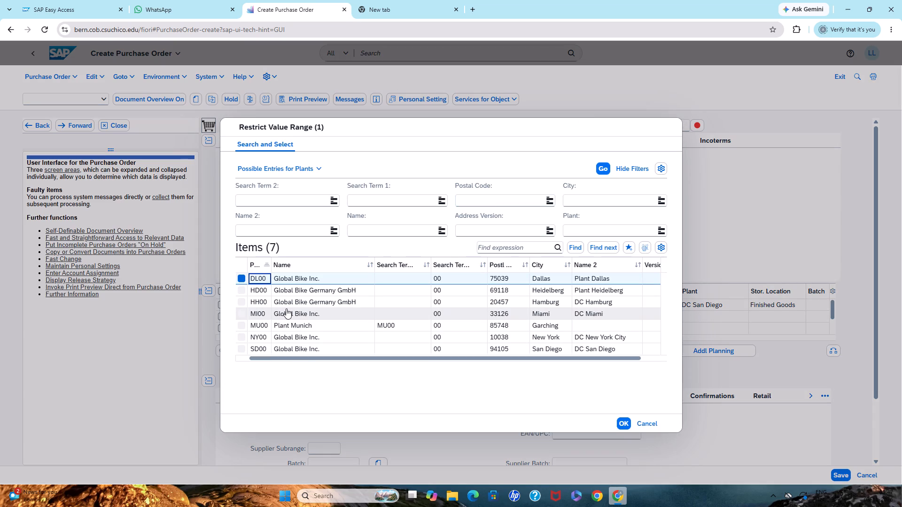
scroll(286, 308, down, 2)
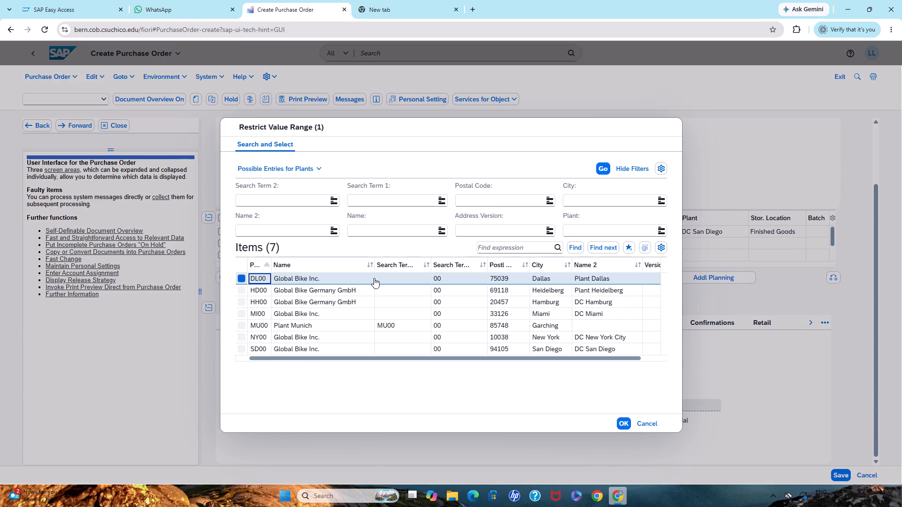
click(374, 278)
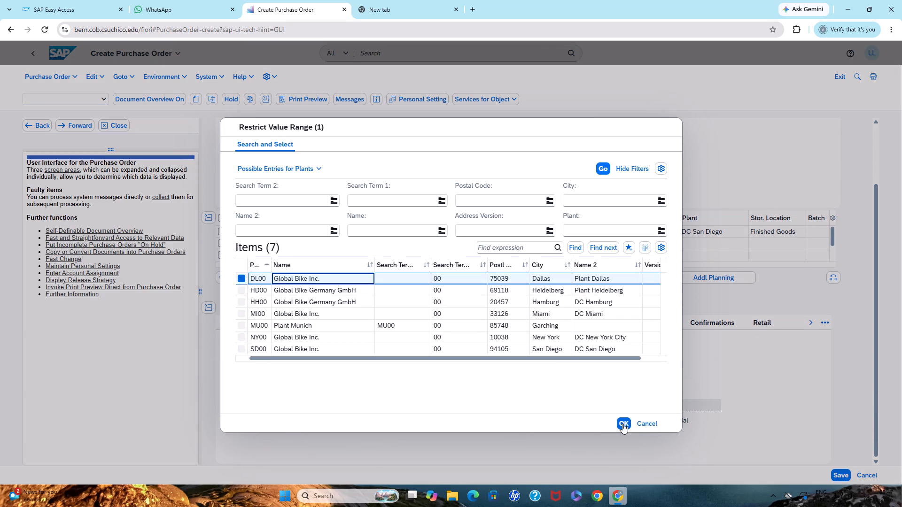
click(622, 423)
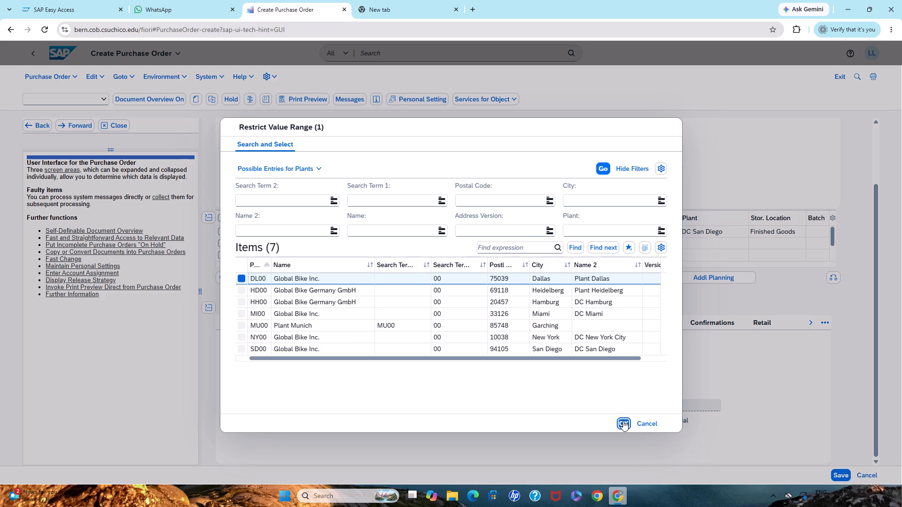
click(623, 421)
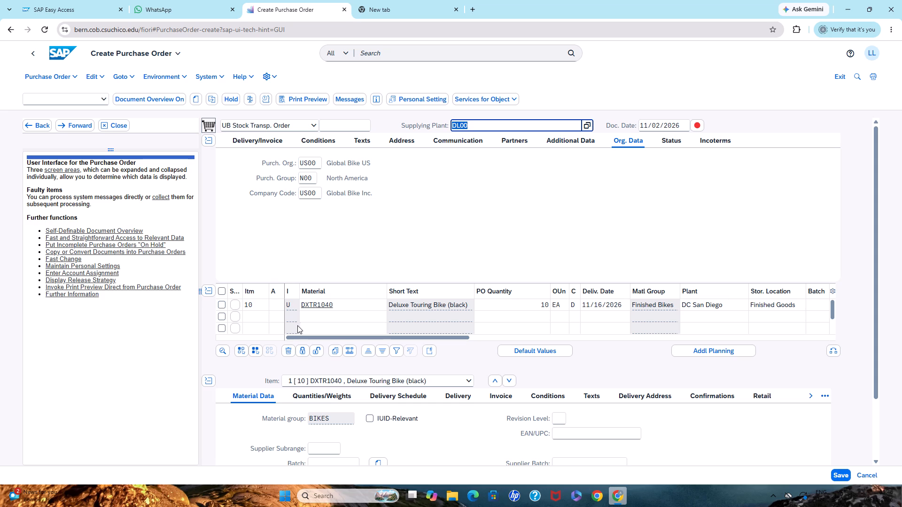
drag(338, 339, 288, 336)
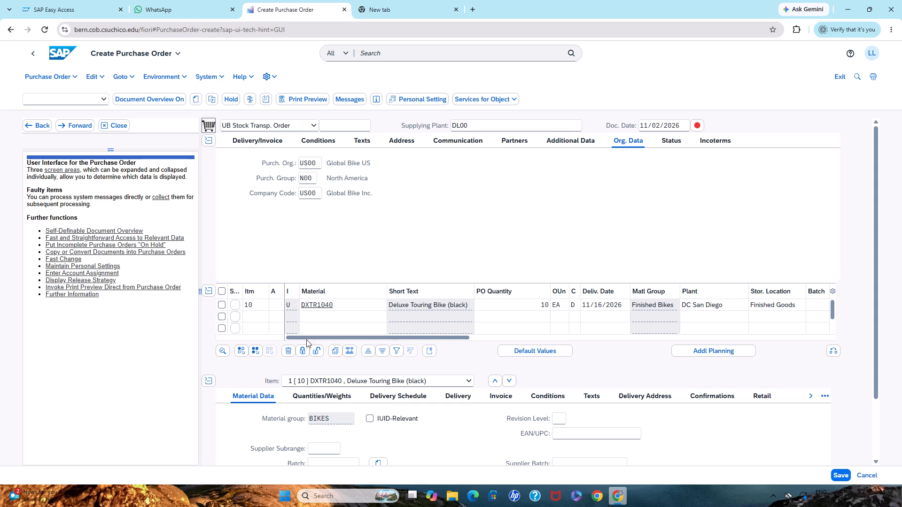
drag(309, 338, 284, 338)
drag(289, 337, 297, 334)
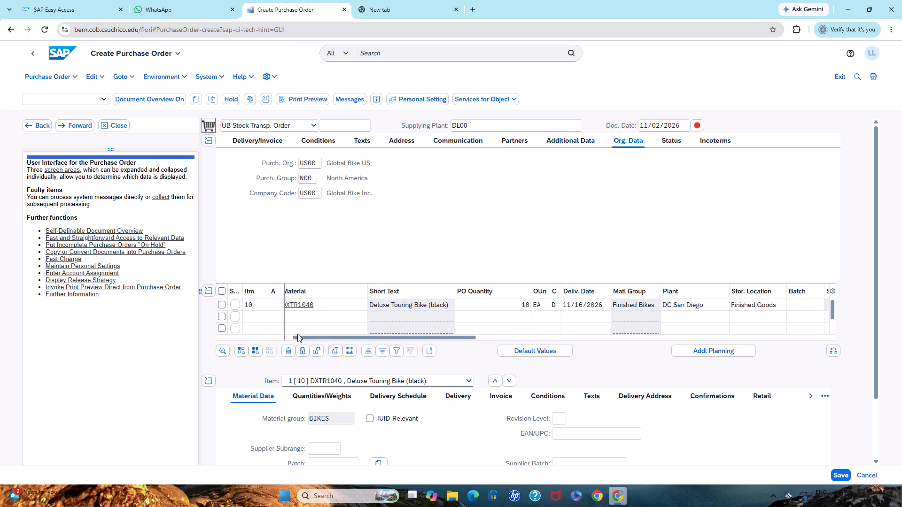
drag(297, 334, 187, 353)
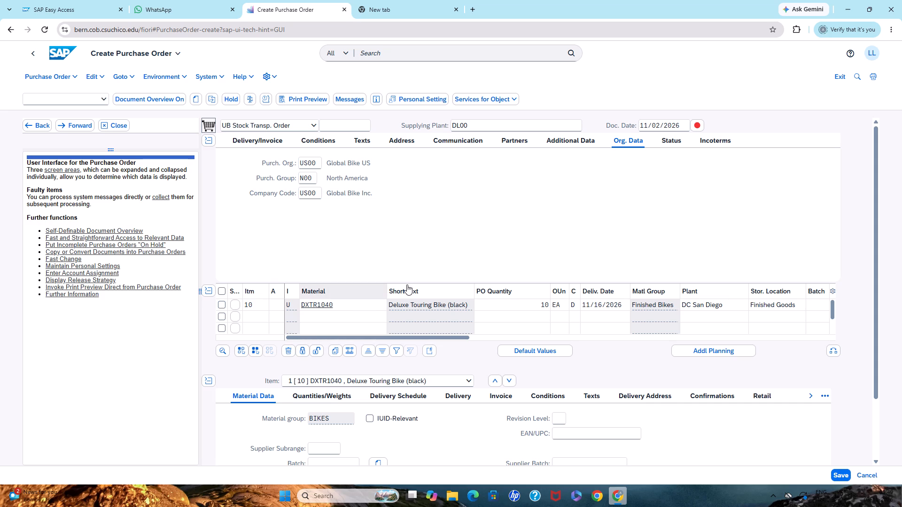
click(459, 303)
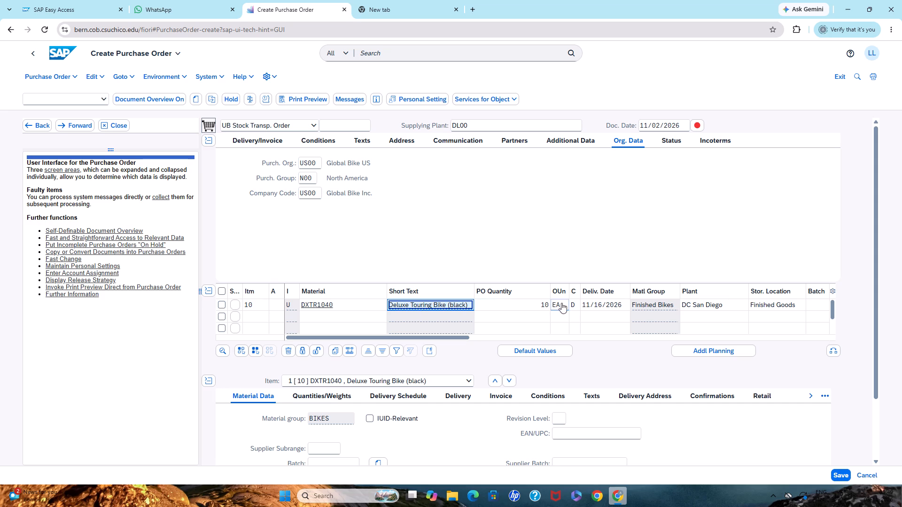
Clear the order unit of the DXTR1040 item in the item overview.
drag(432, 338, 466, 342)
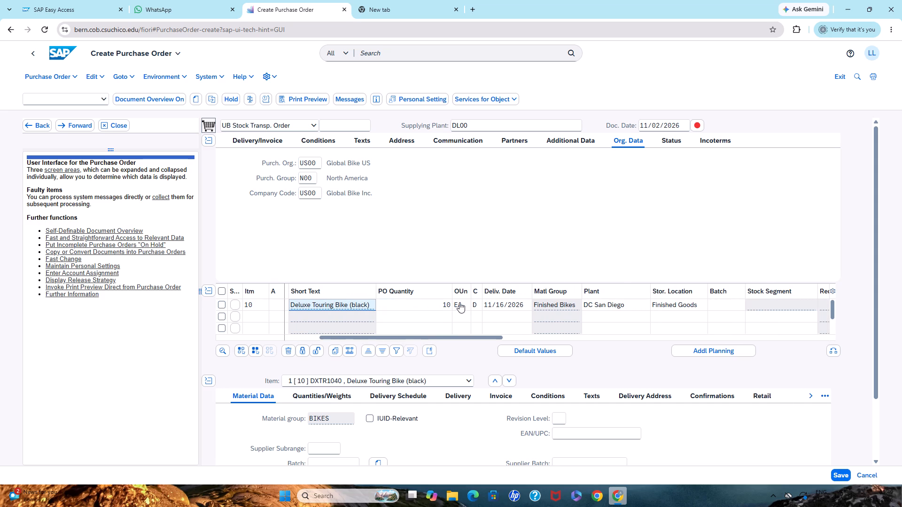
click(459, 302)
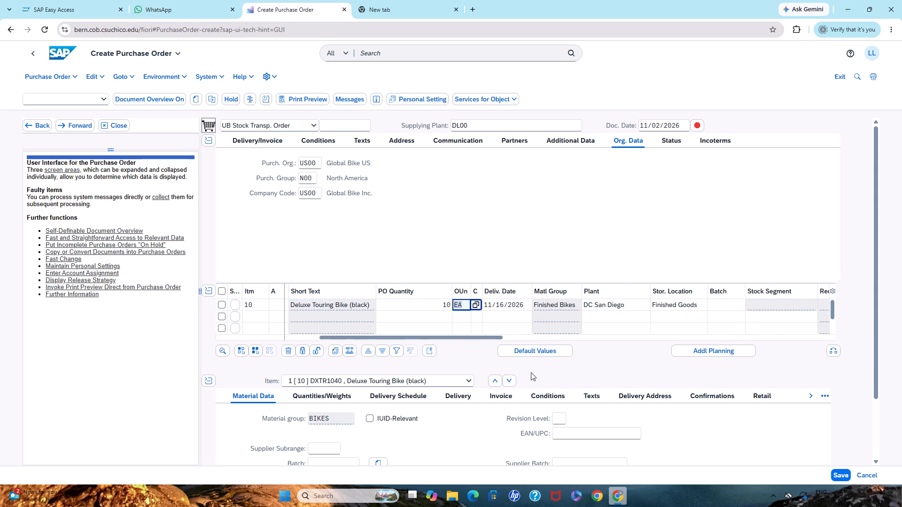
key(BackSpace)
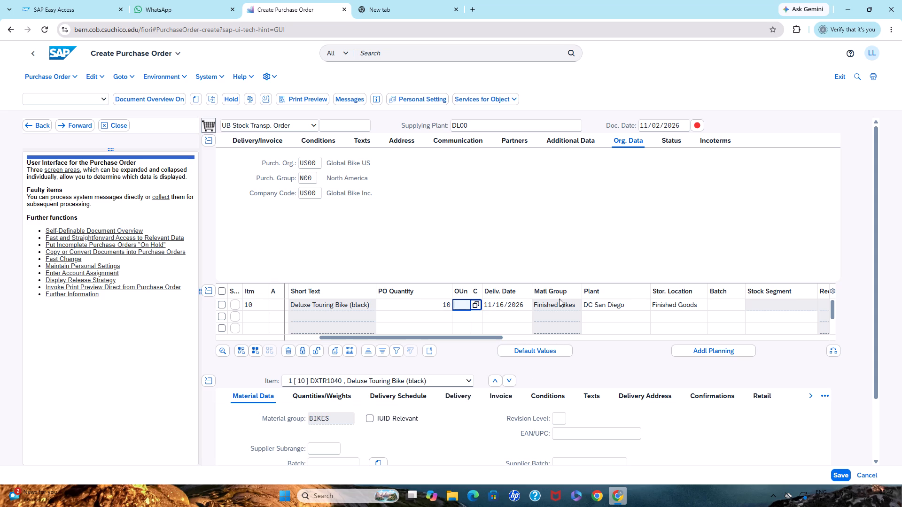
click(513, 309)
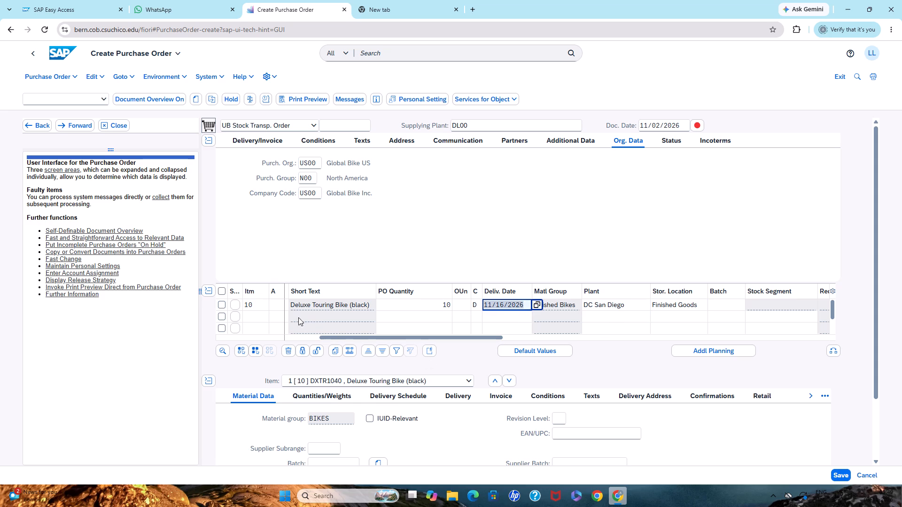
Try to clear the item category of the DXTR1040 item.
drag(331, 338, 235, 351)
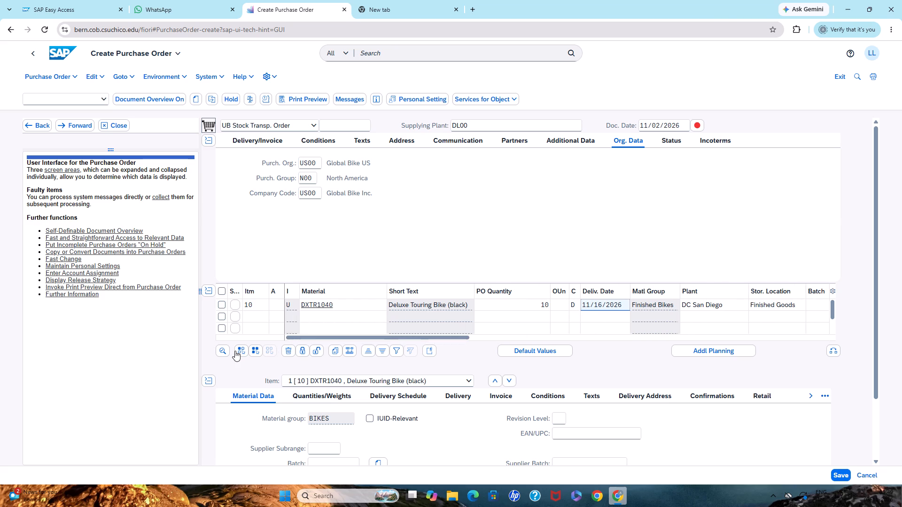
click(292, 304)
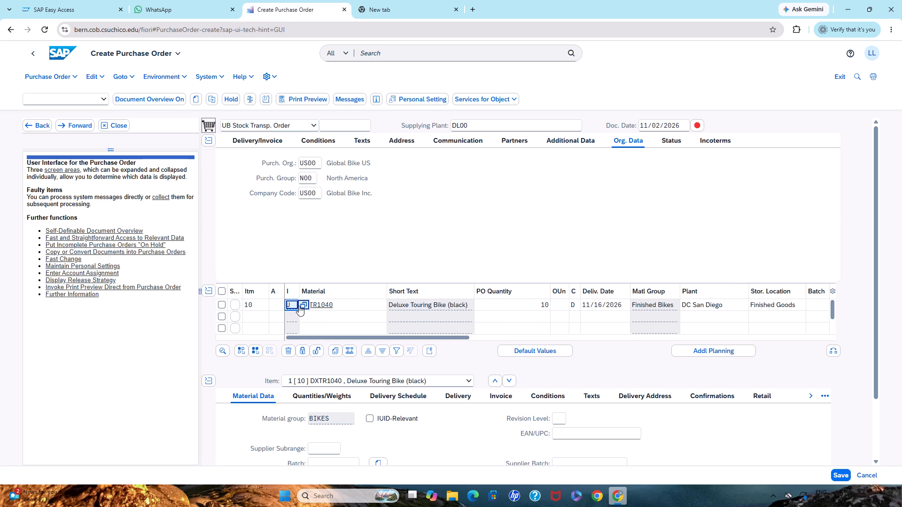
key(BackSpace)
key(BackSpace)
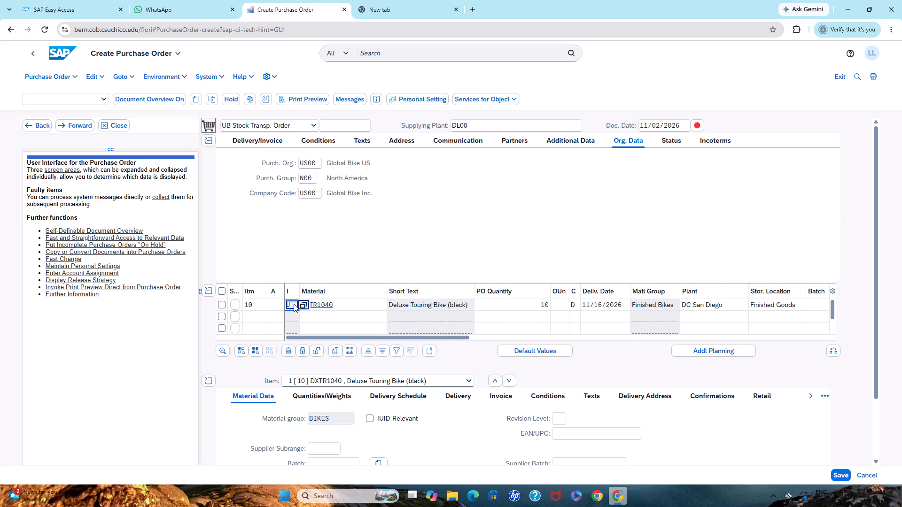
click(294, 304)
Clear the item number of the DXTR1040 row in the item overview.
click(266, 303)
key(BackSpace)
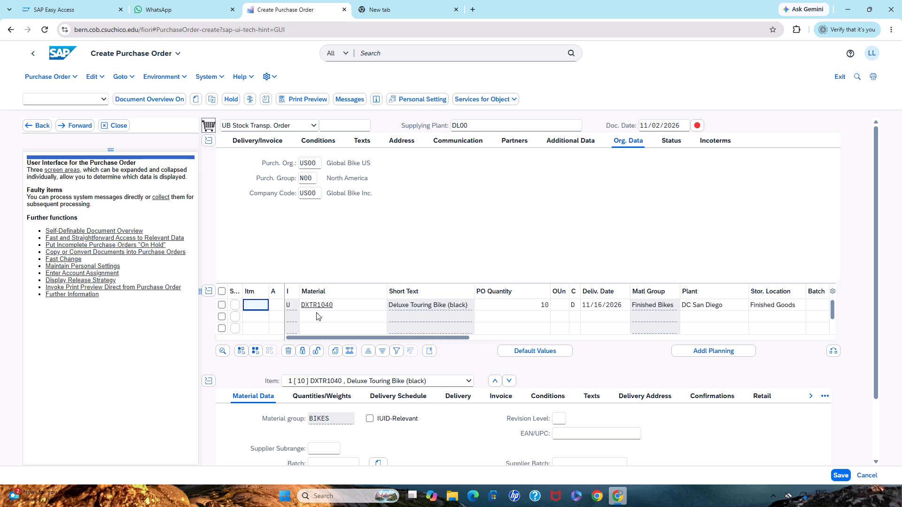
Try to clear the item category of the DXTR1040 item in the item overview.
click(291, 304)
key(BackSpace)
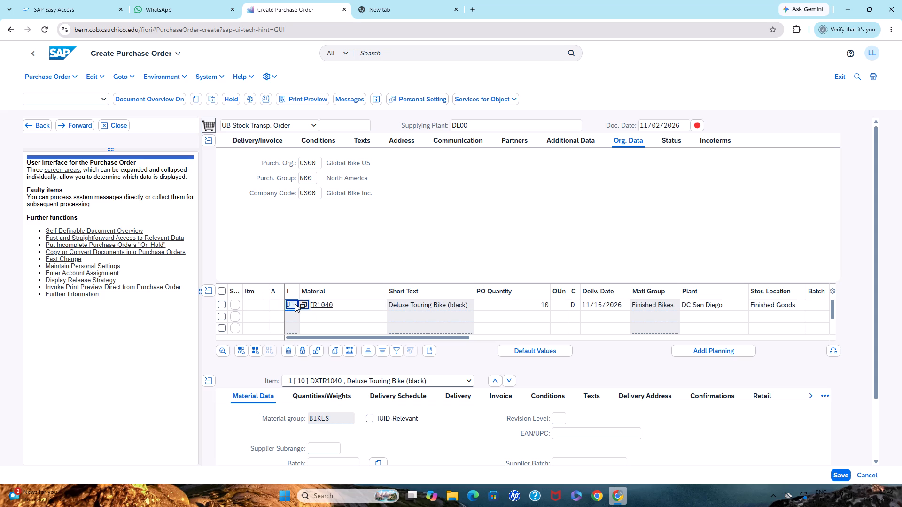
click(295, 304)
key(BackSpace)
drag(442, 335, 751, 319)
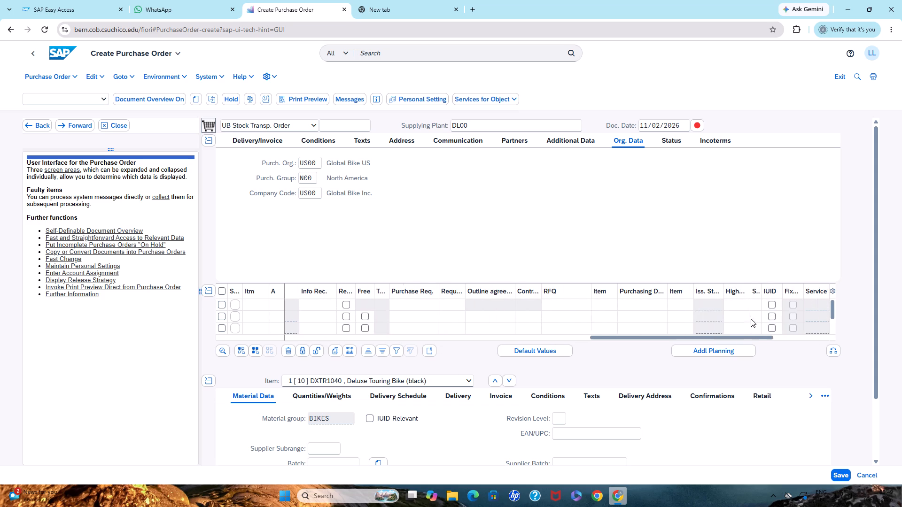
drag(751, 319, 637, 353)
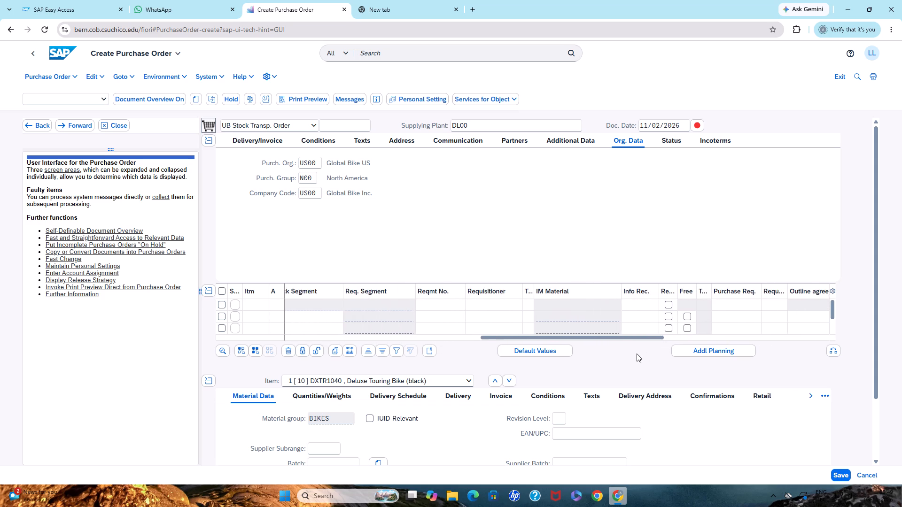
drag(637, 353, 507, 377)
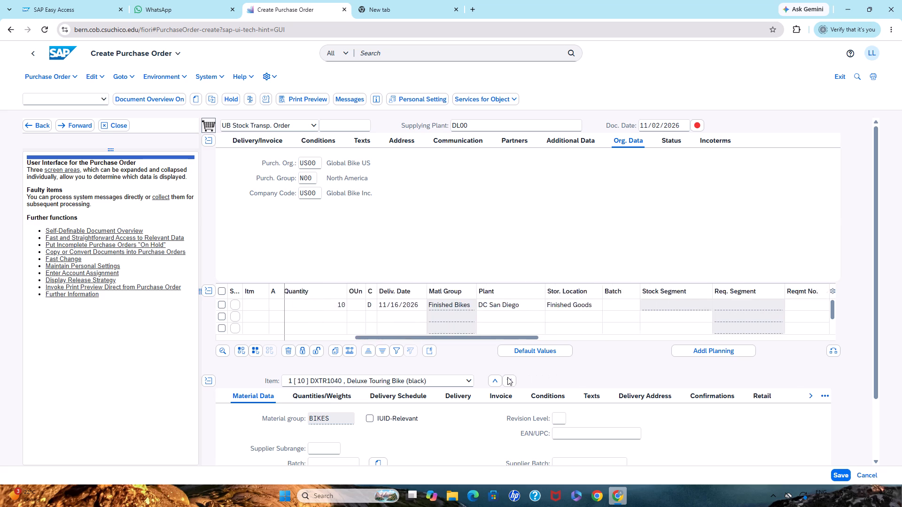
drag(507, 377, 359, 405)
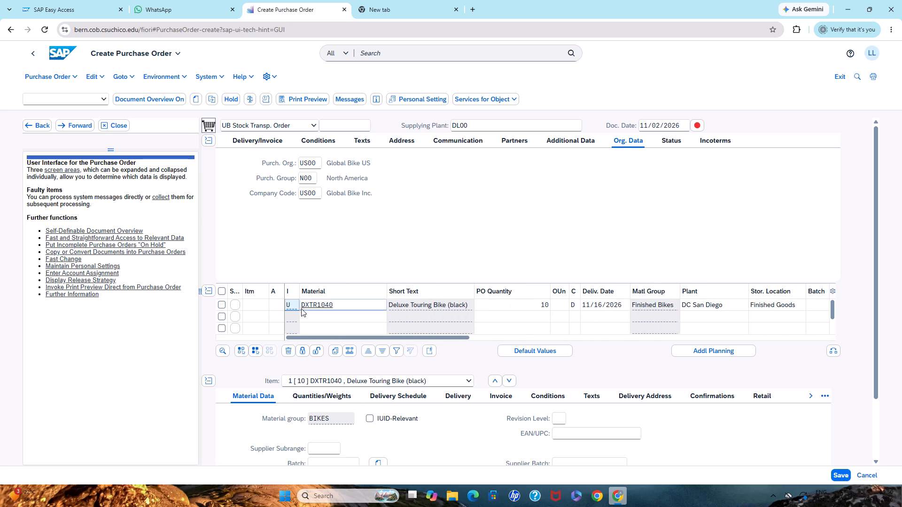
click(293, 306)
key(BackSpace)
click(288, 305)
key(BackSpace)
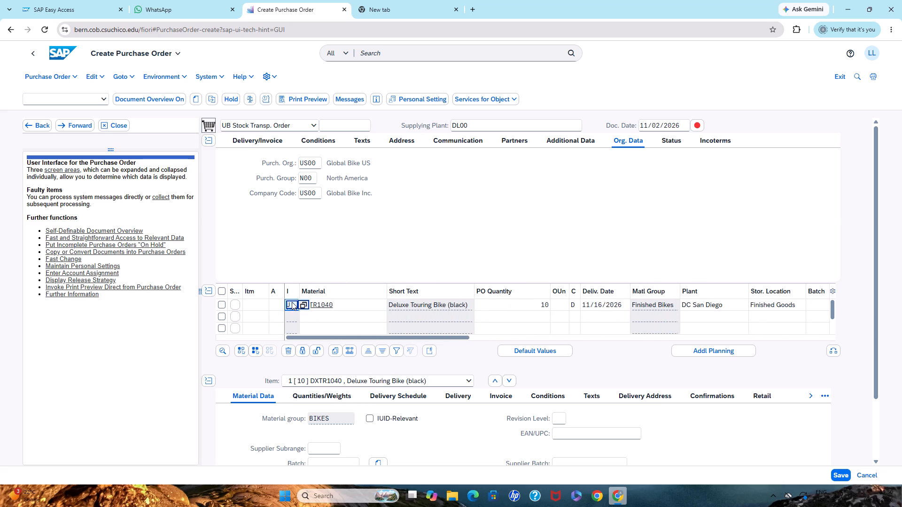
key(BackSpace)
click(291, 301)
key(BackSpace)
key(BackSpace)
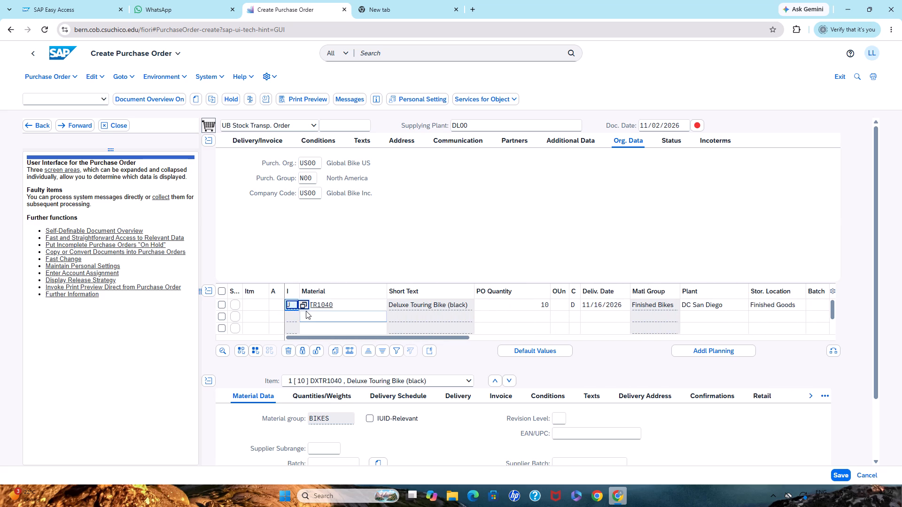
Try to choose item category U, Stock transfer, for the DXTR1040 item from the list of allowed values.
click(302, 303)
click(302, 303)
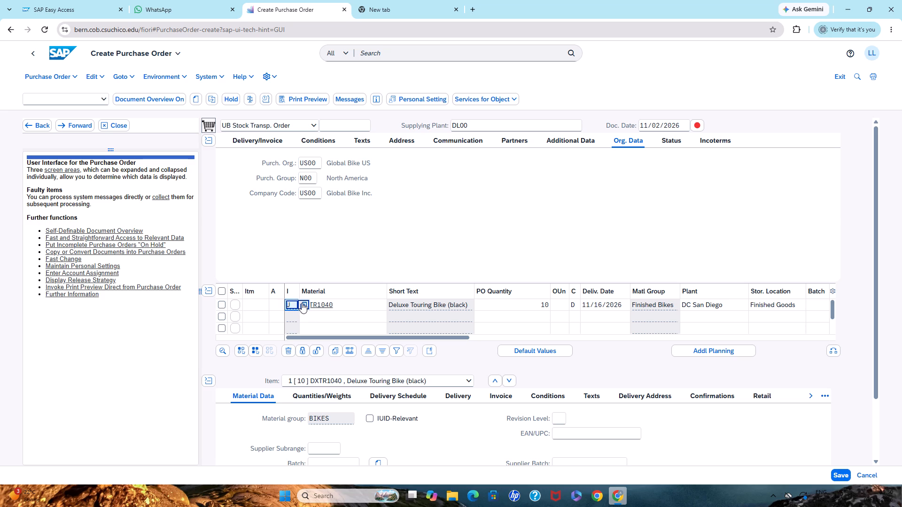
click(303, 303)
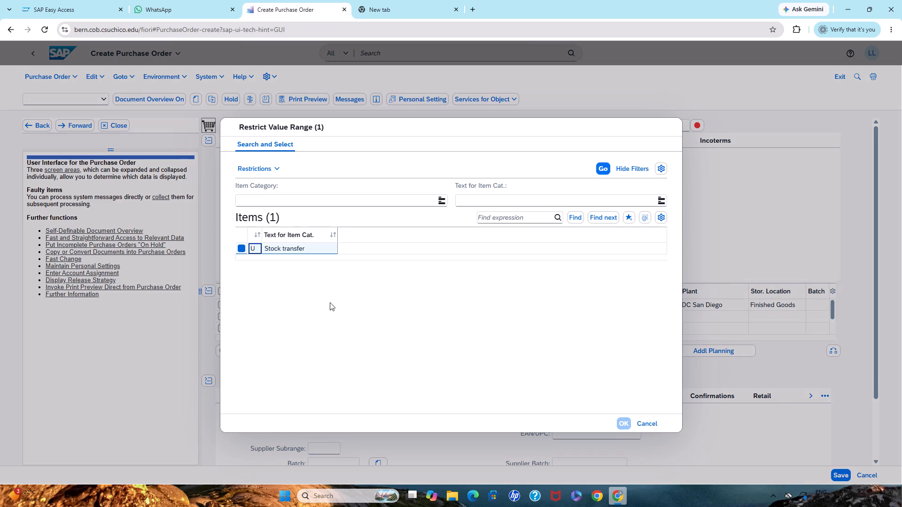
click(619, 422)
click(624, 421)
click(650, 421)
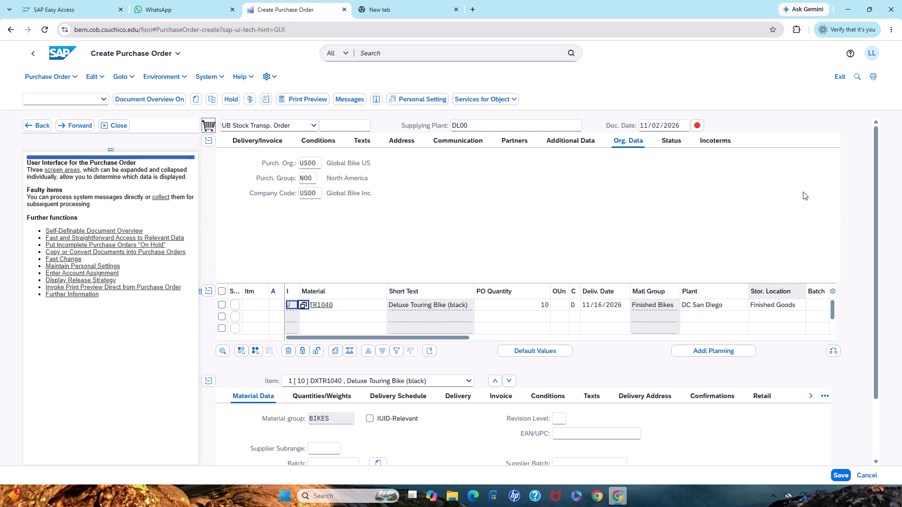
Set the receiving plant of the DXTR1040 item to SD00, DC San Diego of Global Bike Inc., from the plant search list.
click(730, 306)
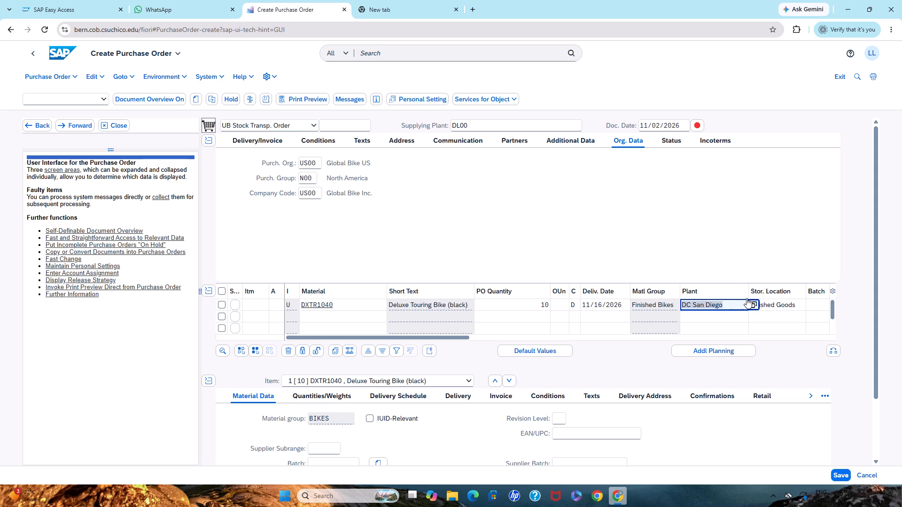
click(754, 303)
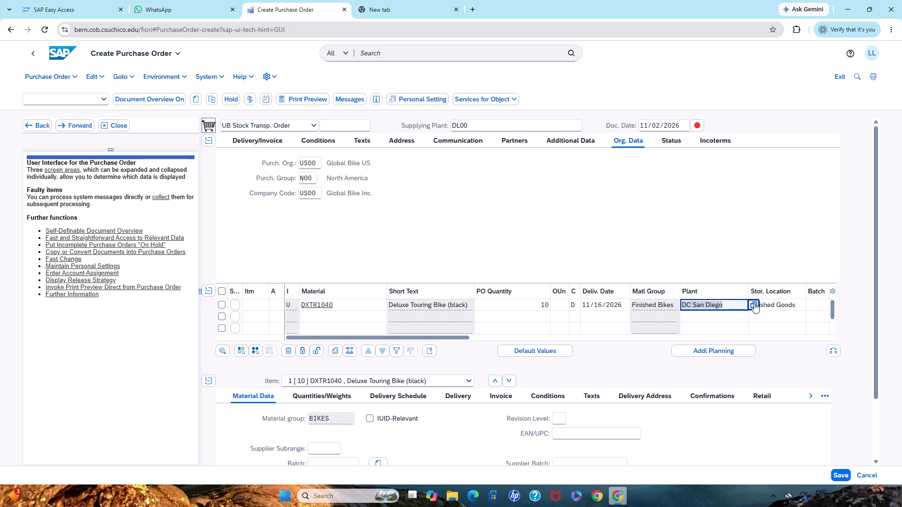
click(754, 303)
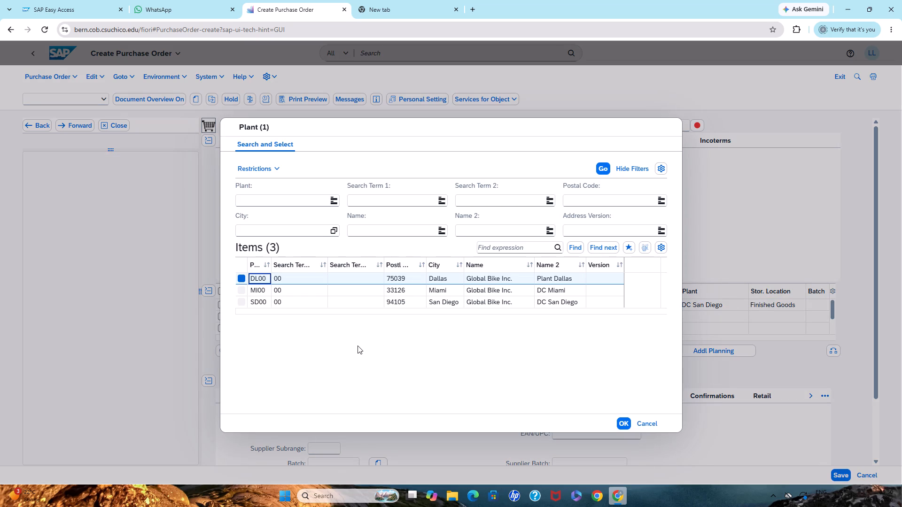
click(243, 304)
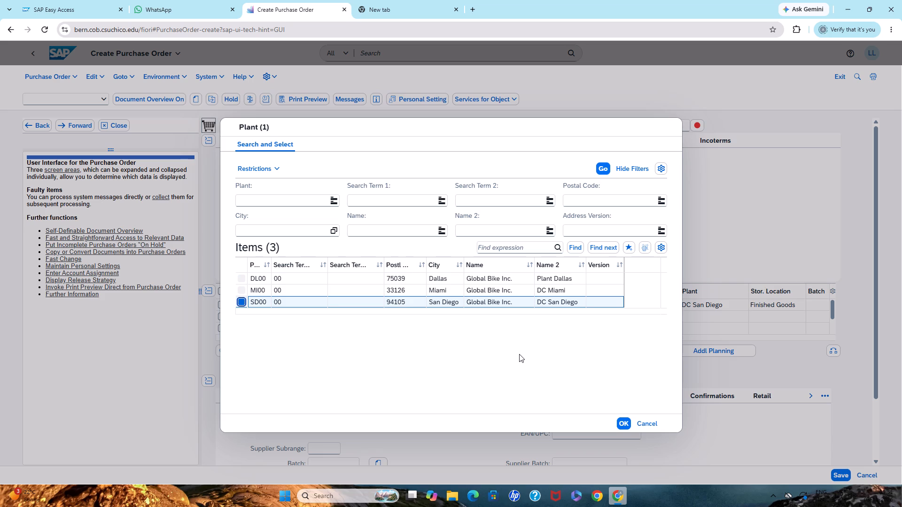
click(623, 424)
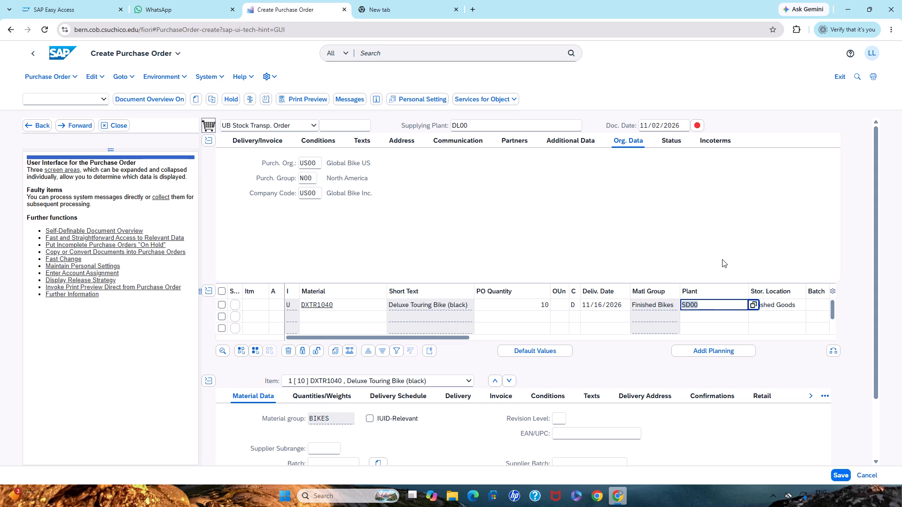
Set the storage location of the DXTR1040 item to FG00, Finished Goods, from the storage location search list.
click(795, 307)
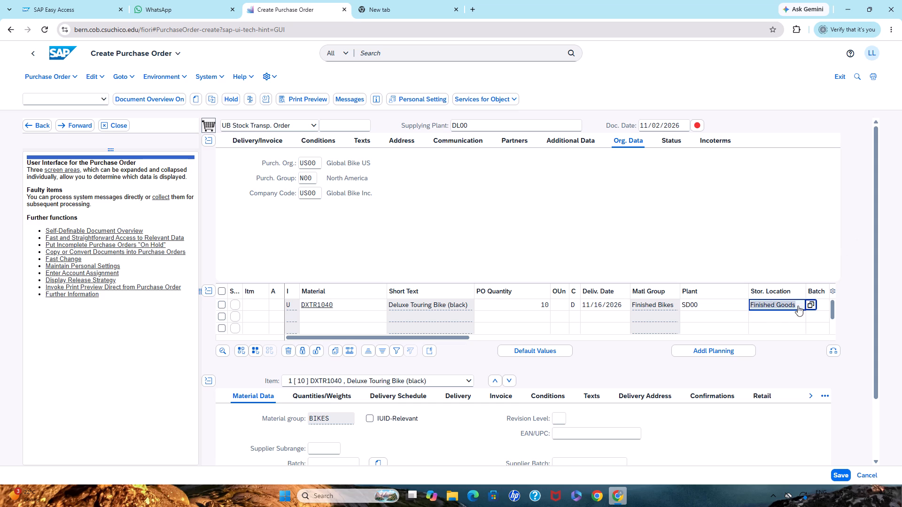
click(807, 301)
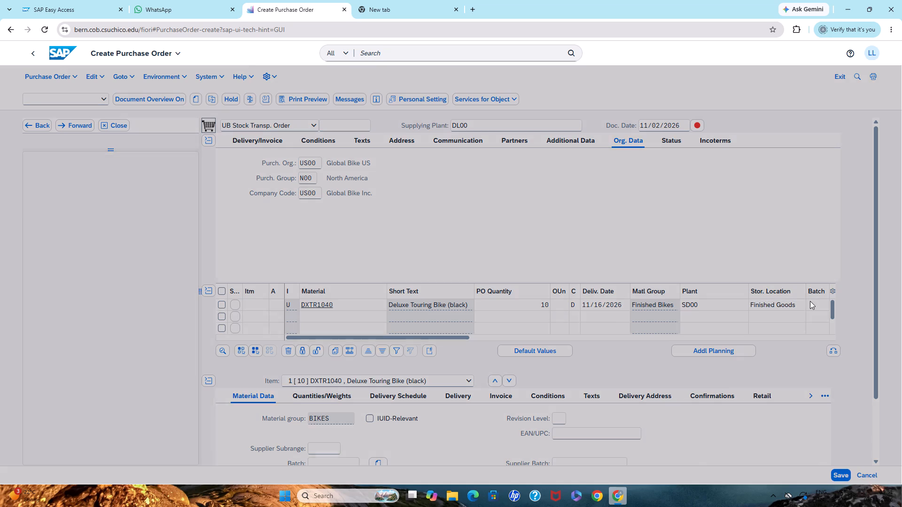
scroll(236, 258, down, 1)
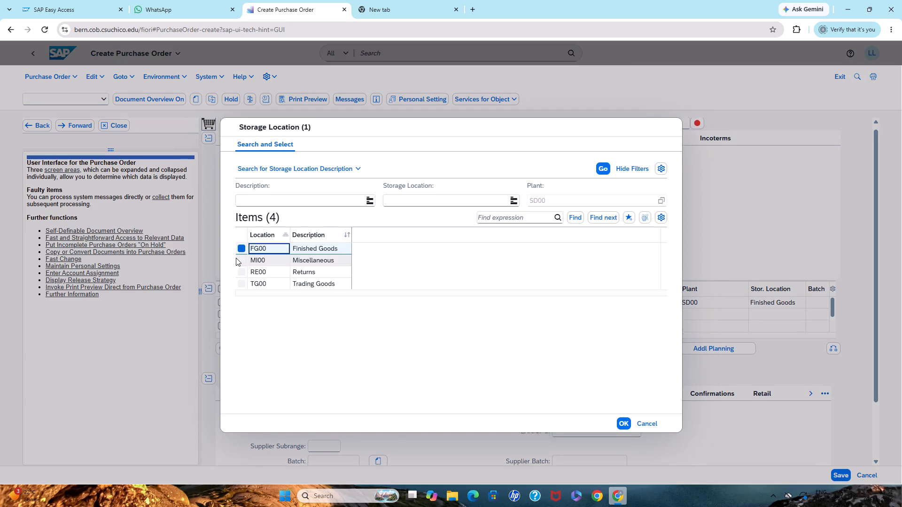
scroll(236, 258, down, 5)
scroll(274, 261, up, 3)
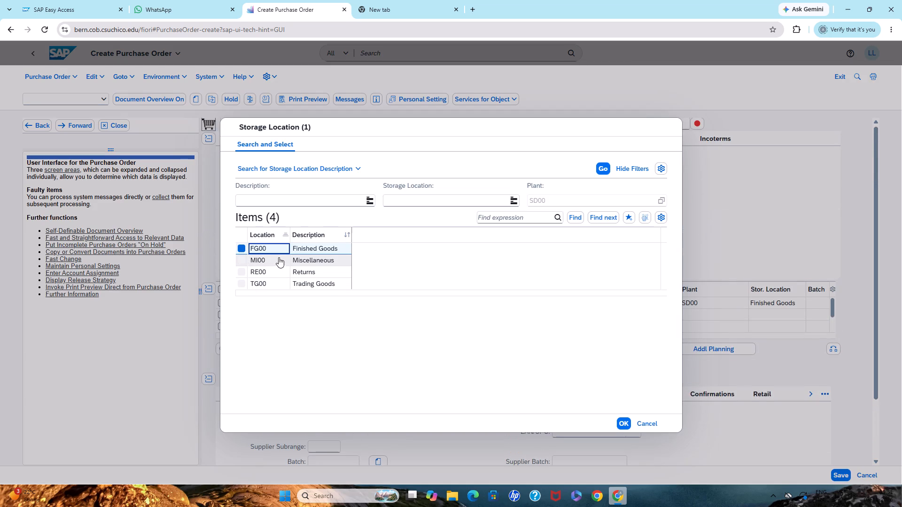
click(239, 243)
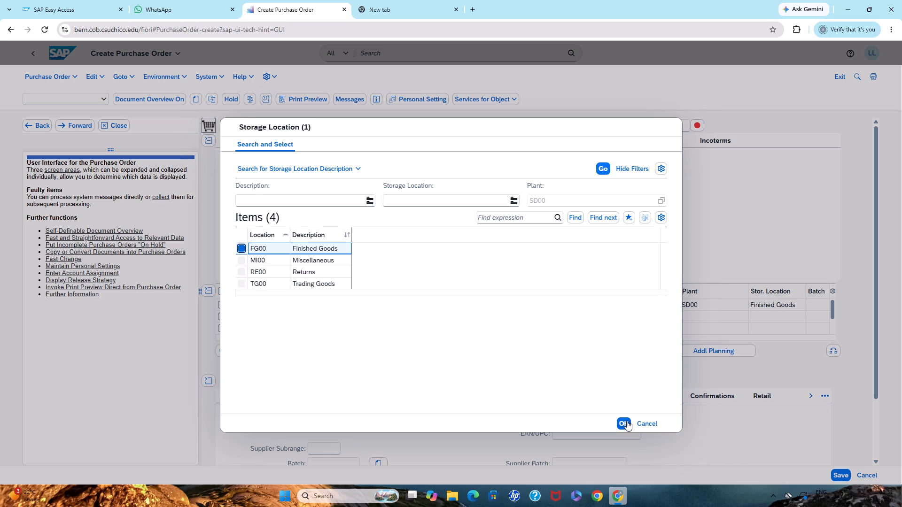
click(627, 421)
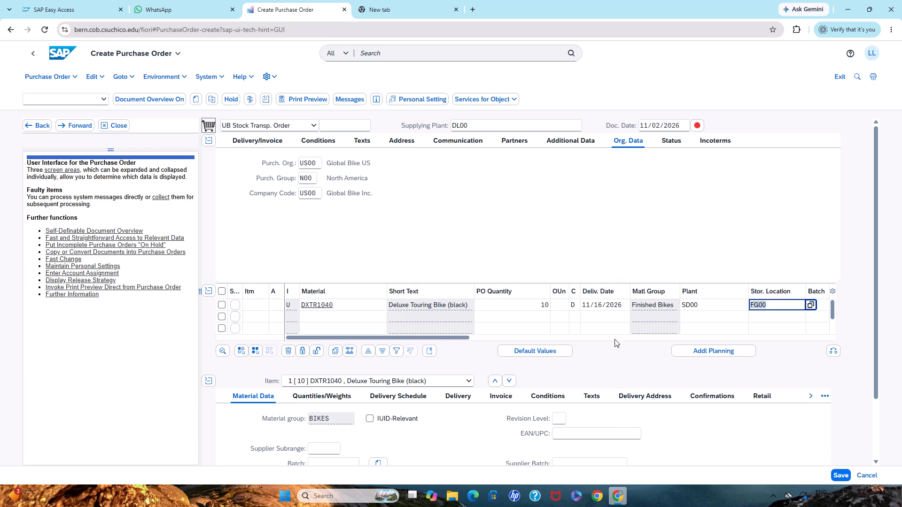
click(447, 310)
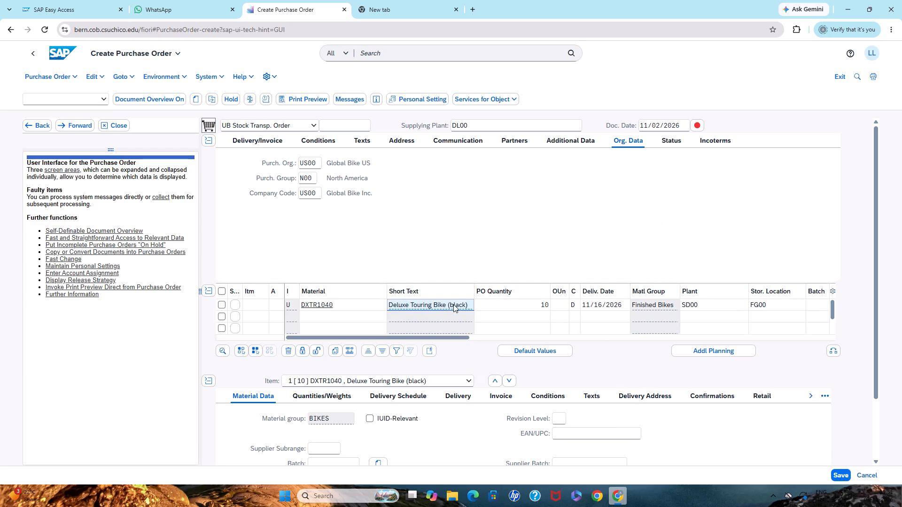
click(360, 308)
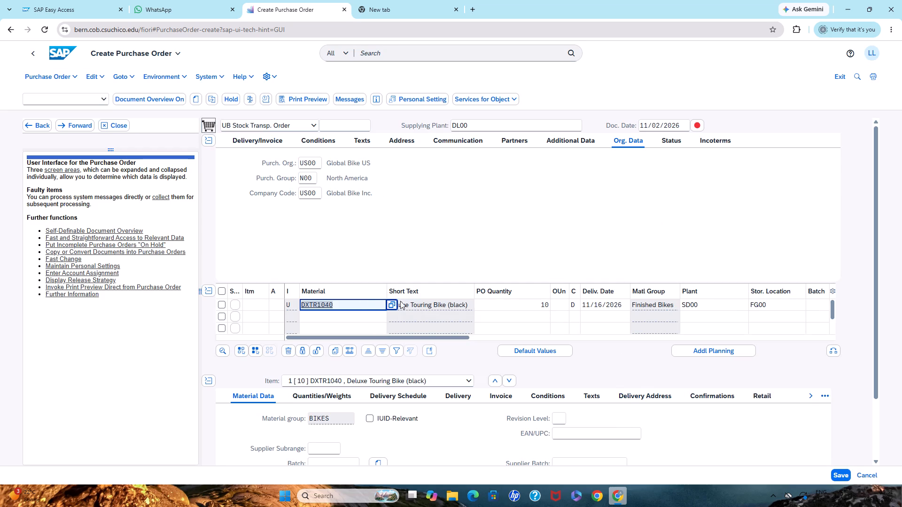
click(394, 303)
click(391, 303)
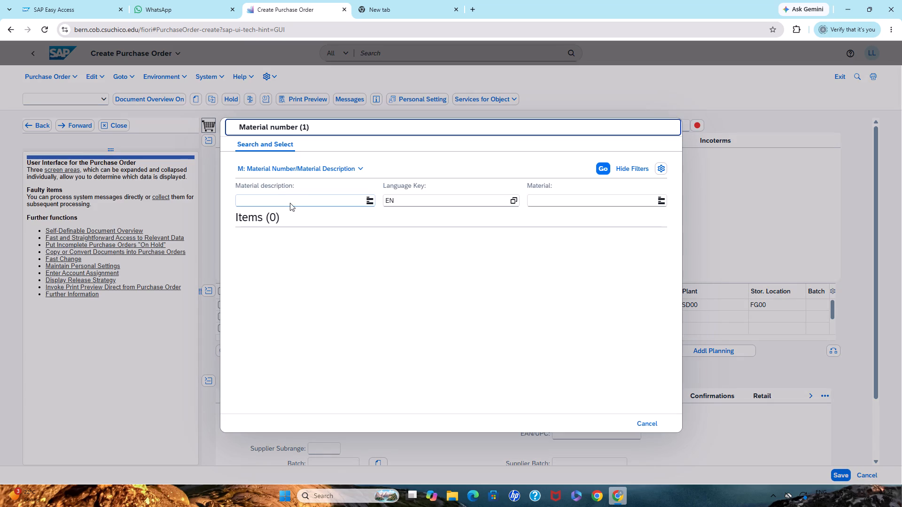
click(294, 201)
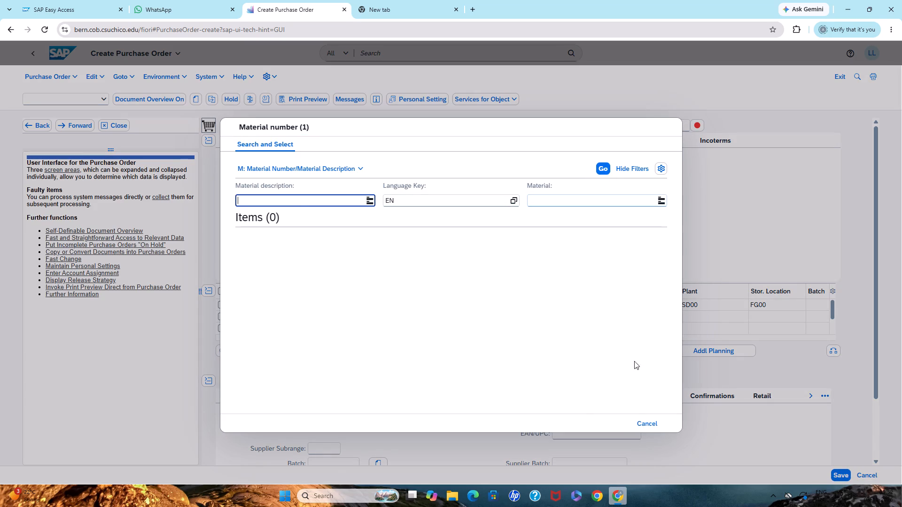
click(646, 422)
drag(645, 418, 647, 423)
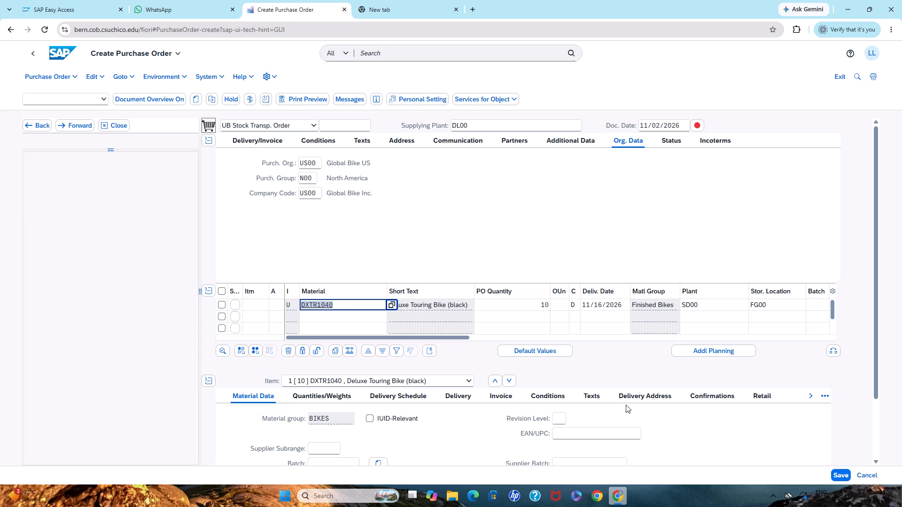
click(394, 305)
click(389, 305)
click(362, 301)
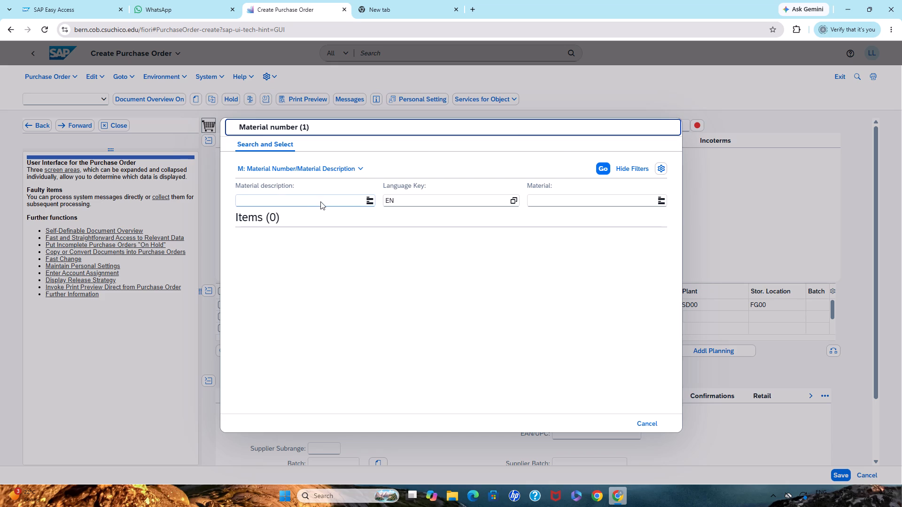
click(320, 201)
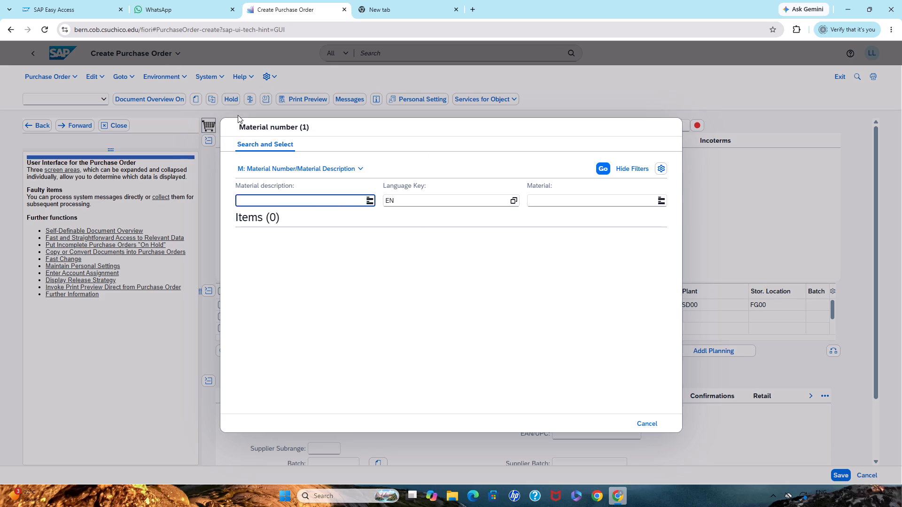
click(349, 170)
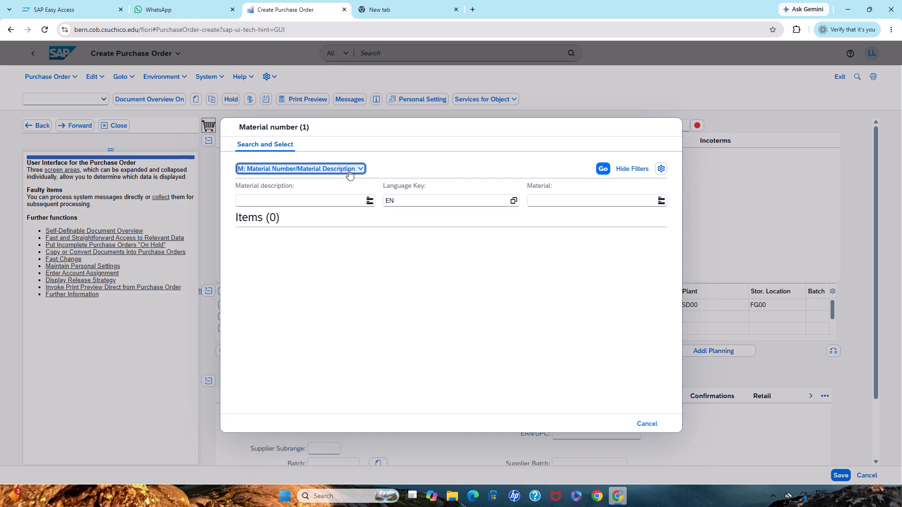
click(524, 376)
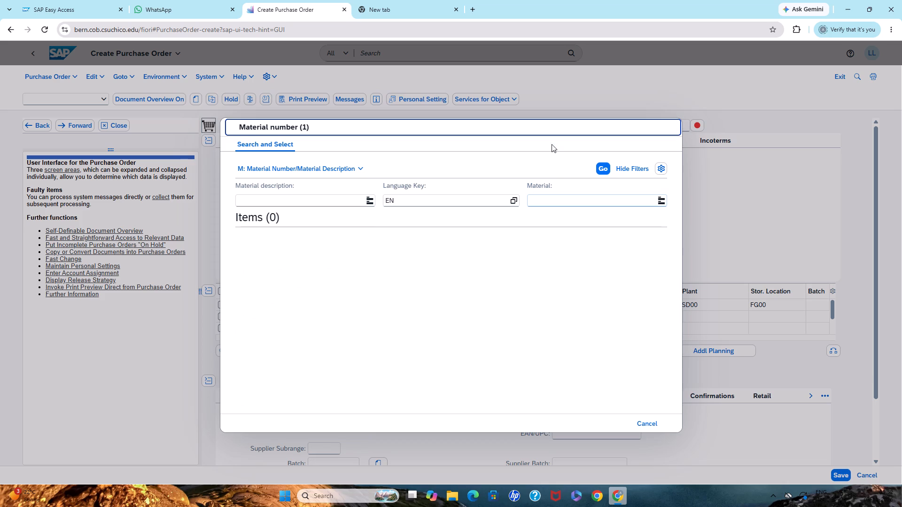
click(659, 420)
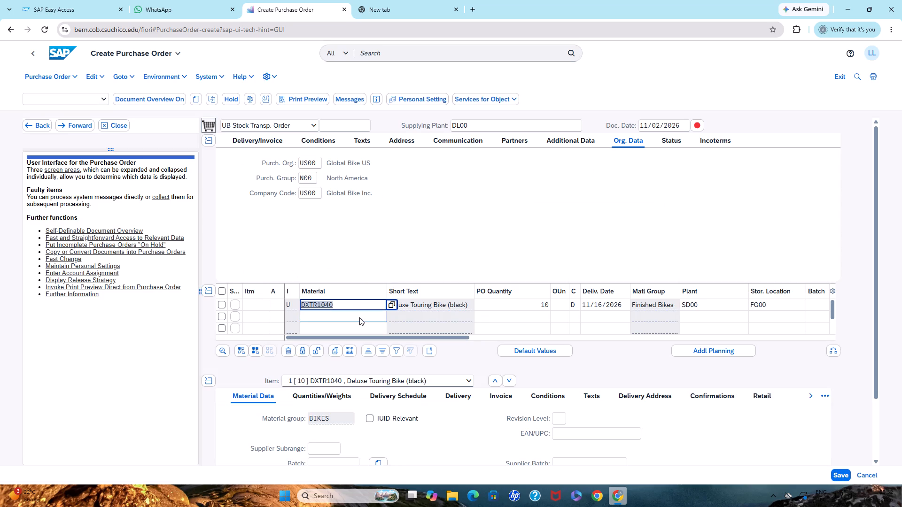
Re-enter the material of item 1 in the item overview as DXTR1040, Deluxe Touring Bike (black), from the search suggestions.
click(354, 302)
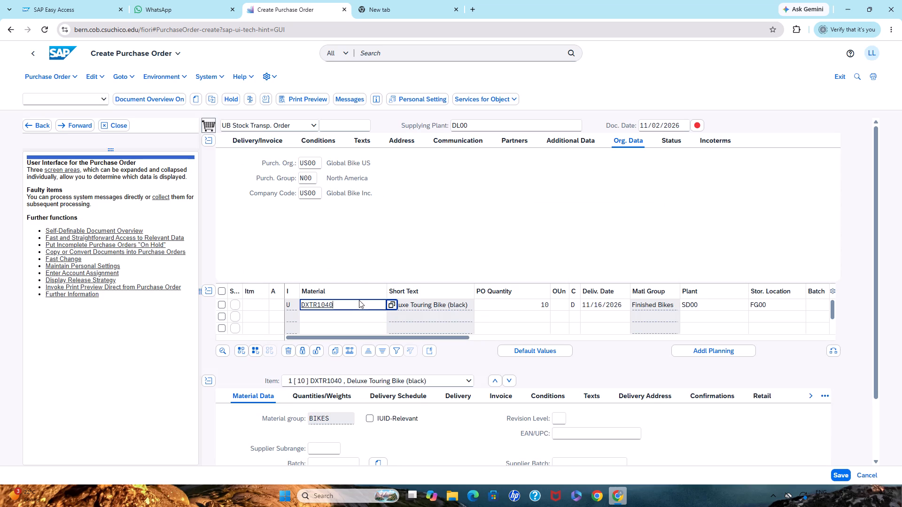
key(BackSpace)
key(BackSpace)
key(BackSpace)
key(BackSpace)
key(BackSpace)
key(BackSpace)
key(BackSpace)
key(BackSpace)
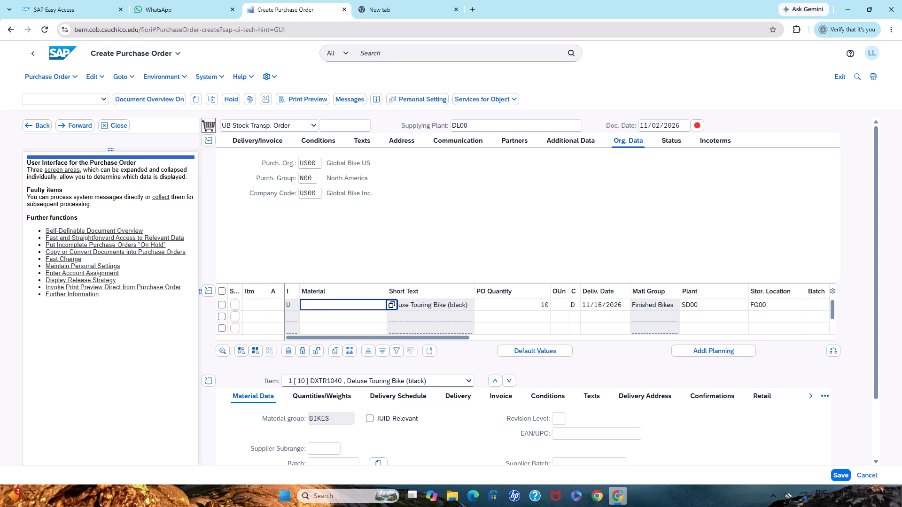
text(dx)
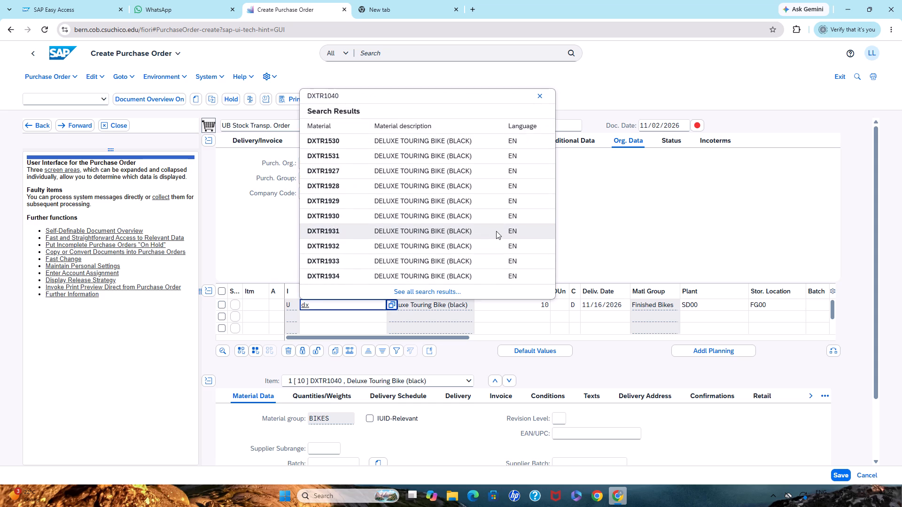
text(ter)
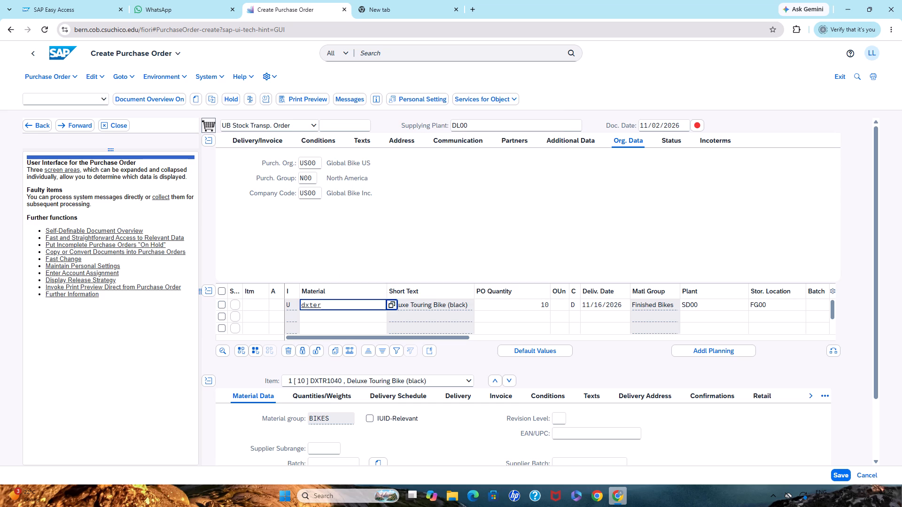
key(1)
text(040)
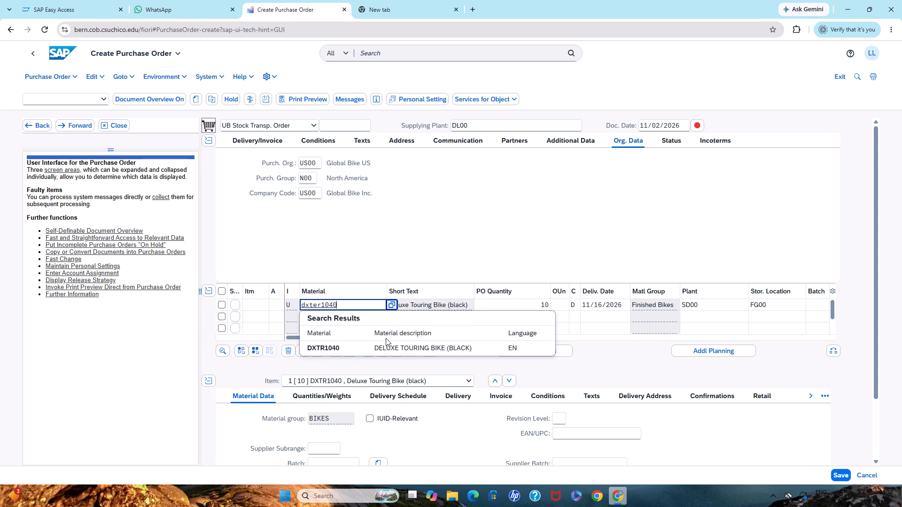
click(385, 346)
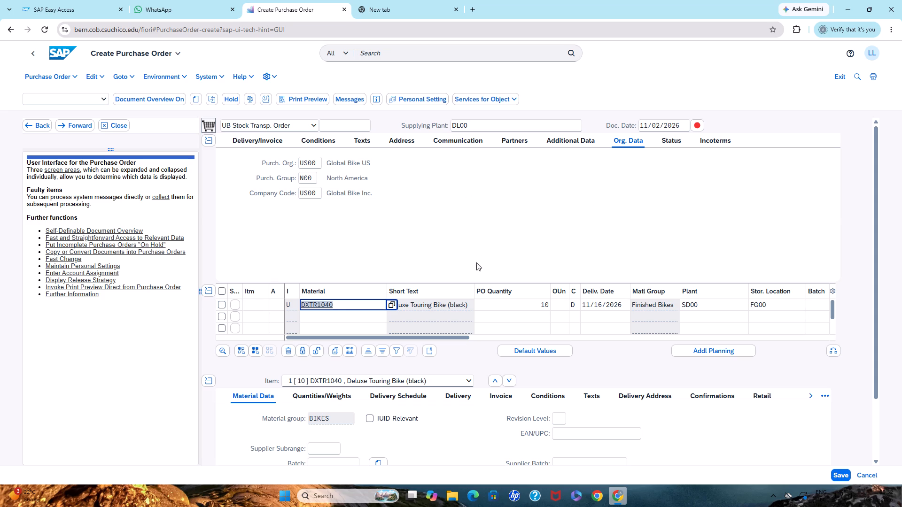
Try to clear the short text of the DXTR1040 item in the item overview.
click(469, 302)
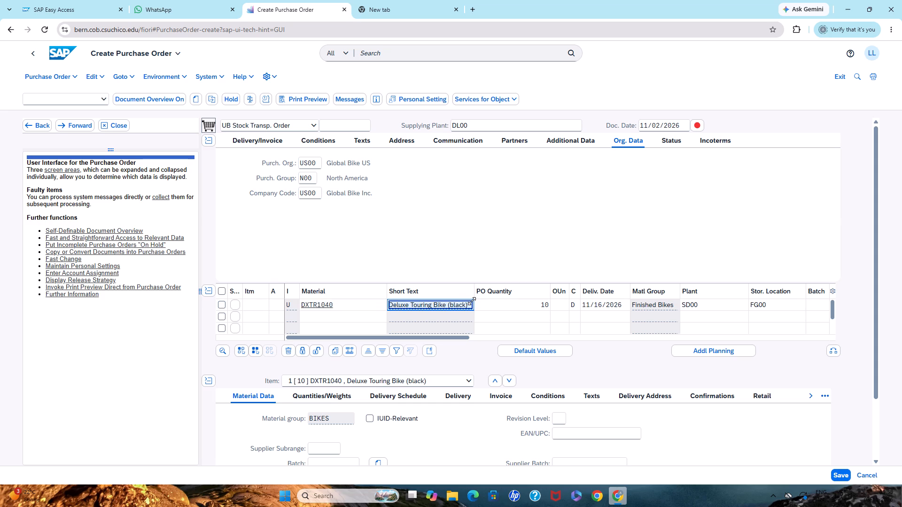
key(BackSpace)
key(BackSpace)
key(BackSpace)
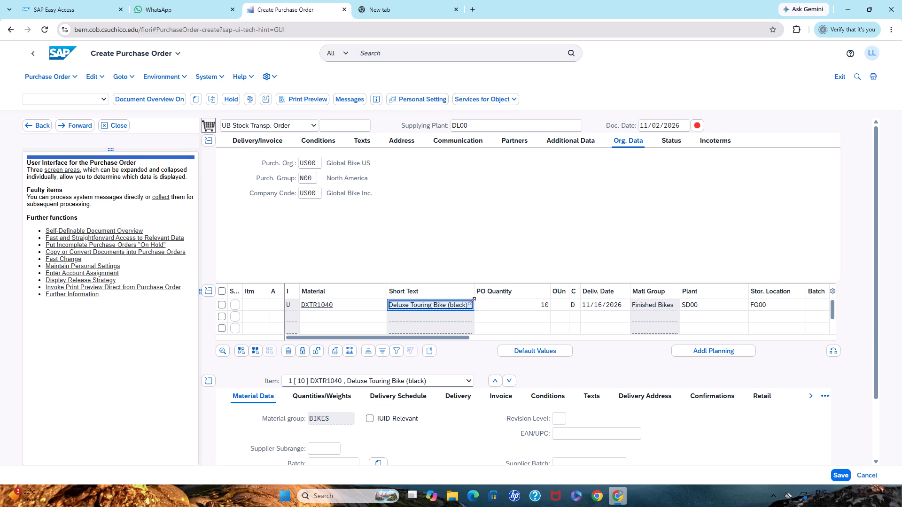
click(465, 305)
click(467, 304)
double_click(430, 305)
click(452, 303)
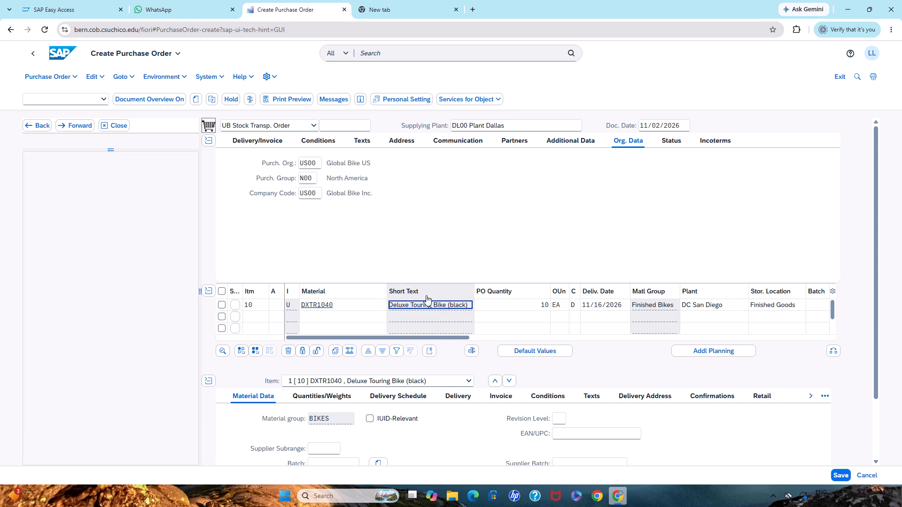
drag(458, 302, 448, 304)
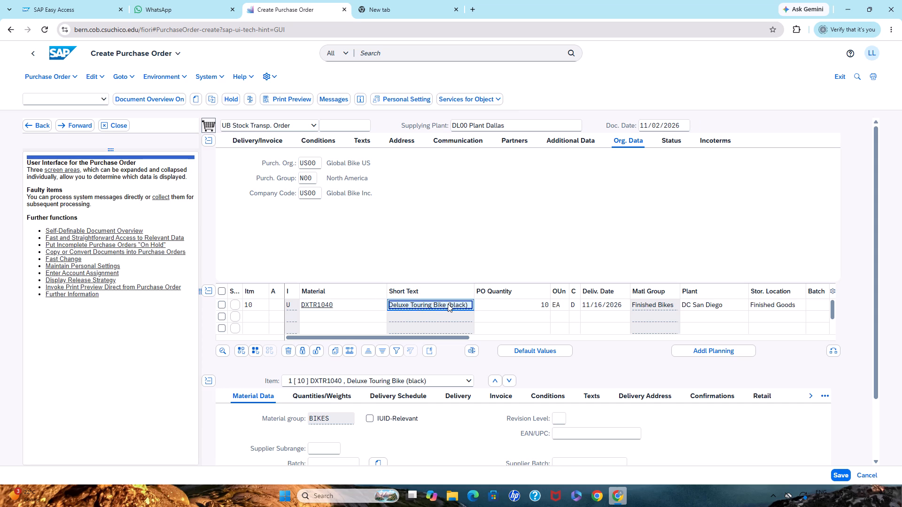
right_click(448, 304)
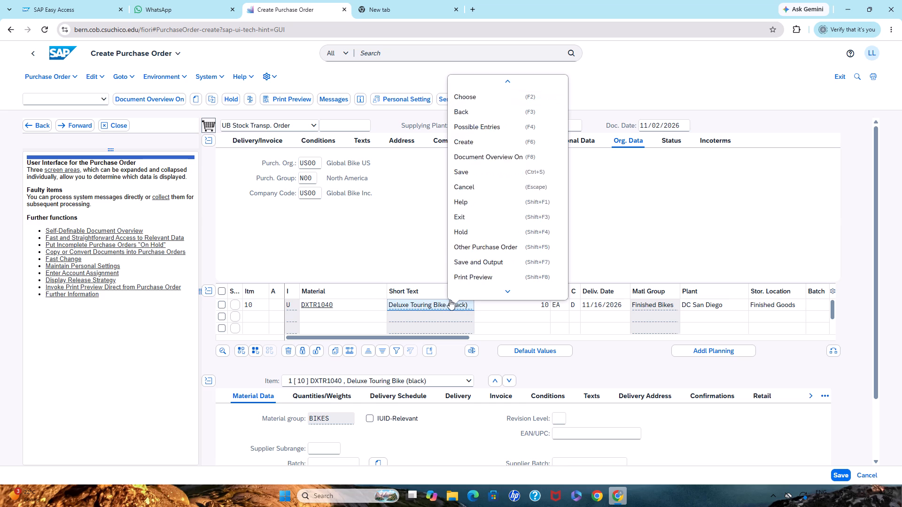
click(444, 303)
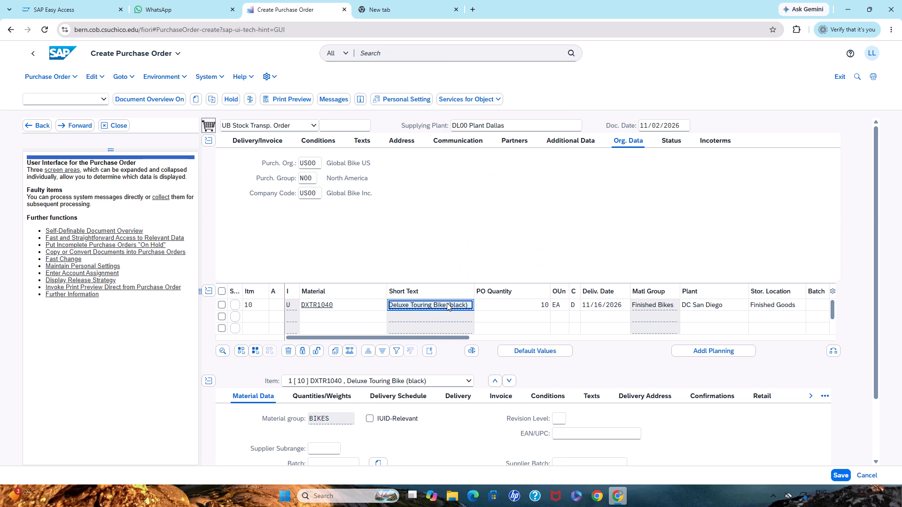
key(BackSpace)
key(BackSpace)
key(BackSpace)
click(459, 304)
Widen the Status and Itm columns of the item overview table slightly.
click(571, 304)
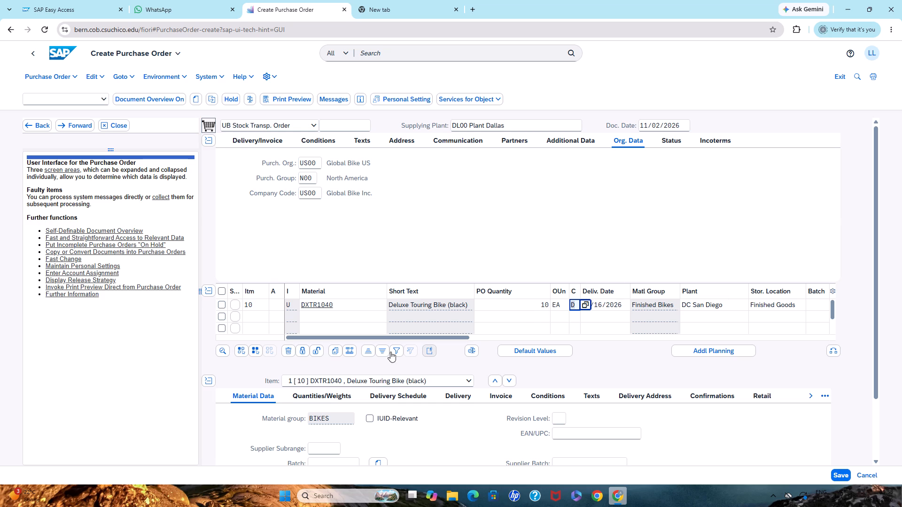
drag(418, 338, 442, 331)
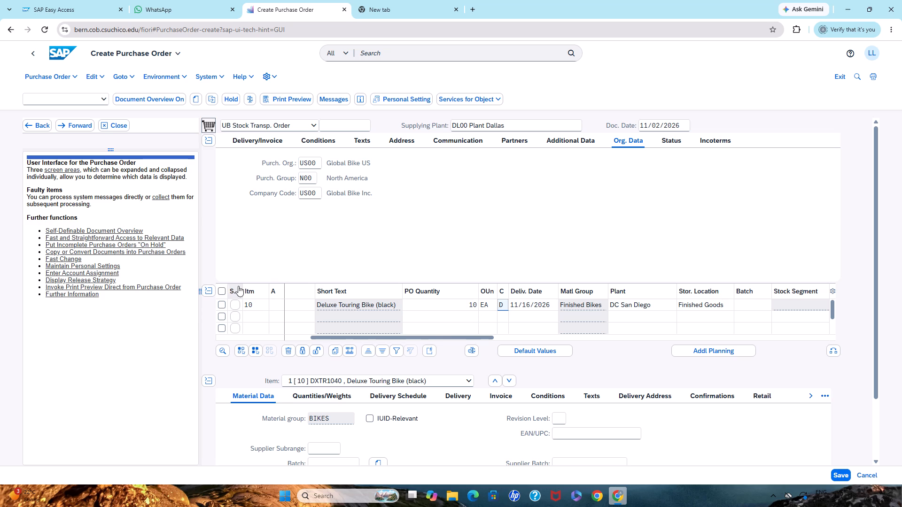
click(285, 294)
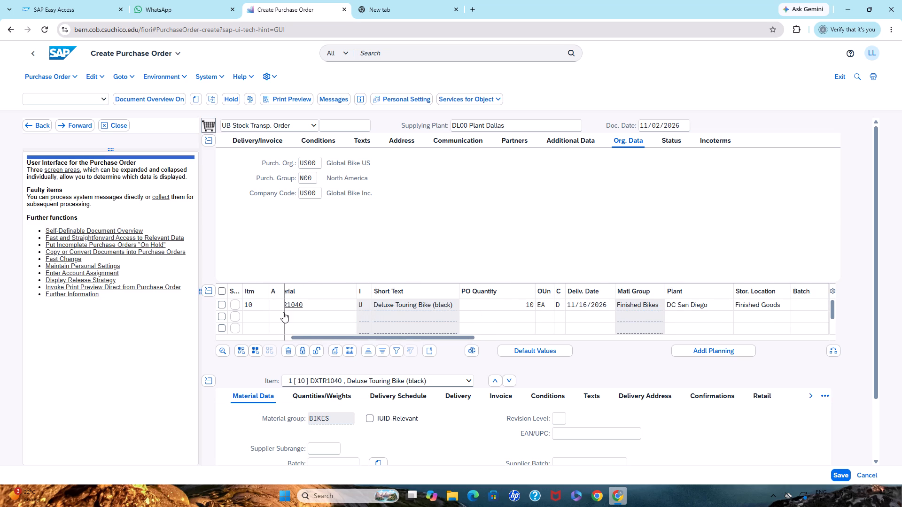
drag(283, 312, 267, 315)
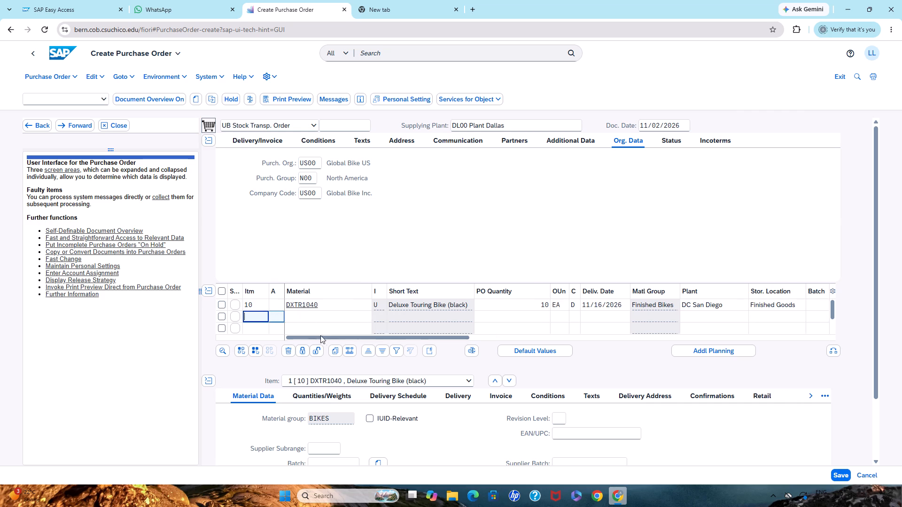
drag(331, 338, 483, 328)
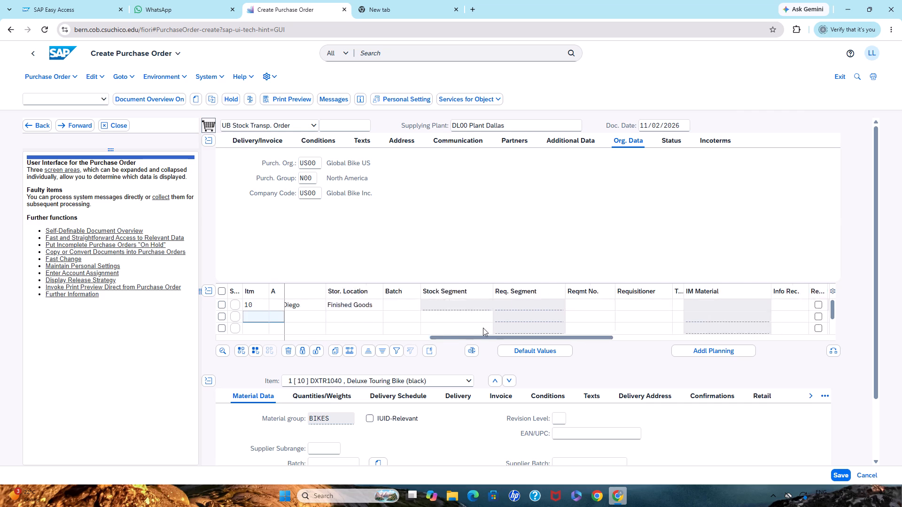
drag(483, 328, 258, 362)
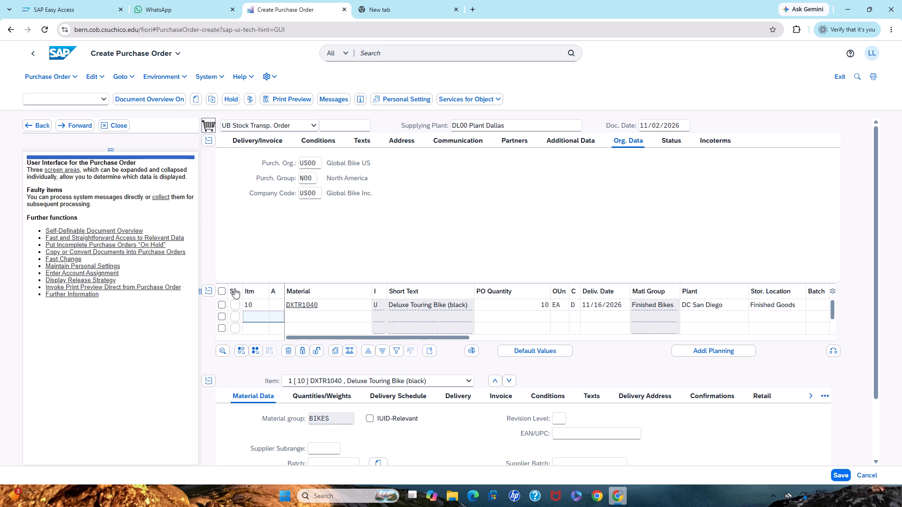
drag(241, 295, 262, 289)
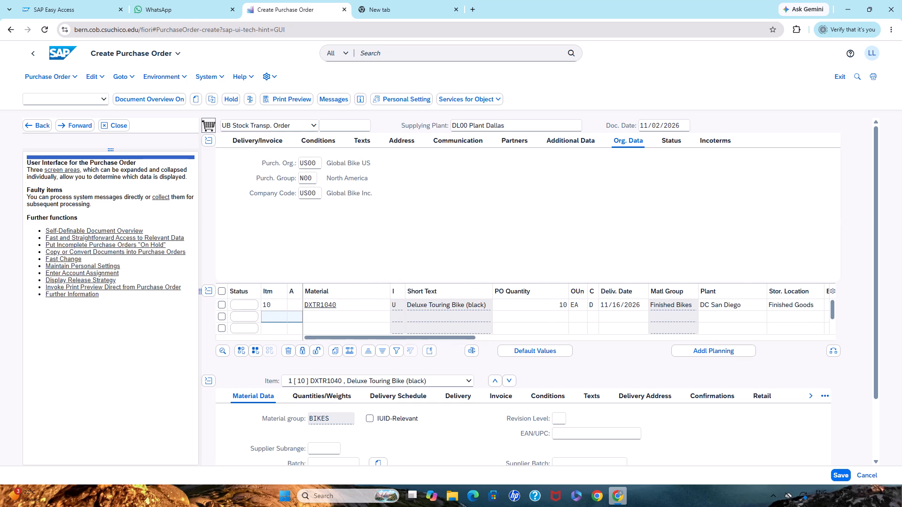
drag(284, 289, 296, 285)
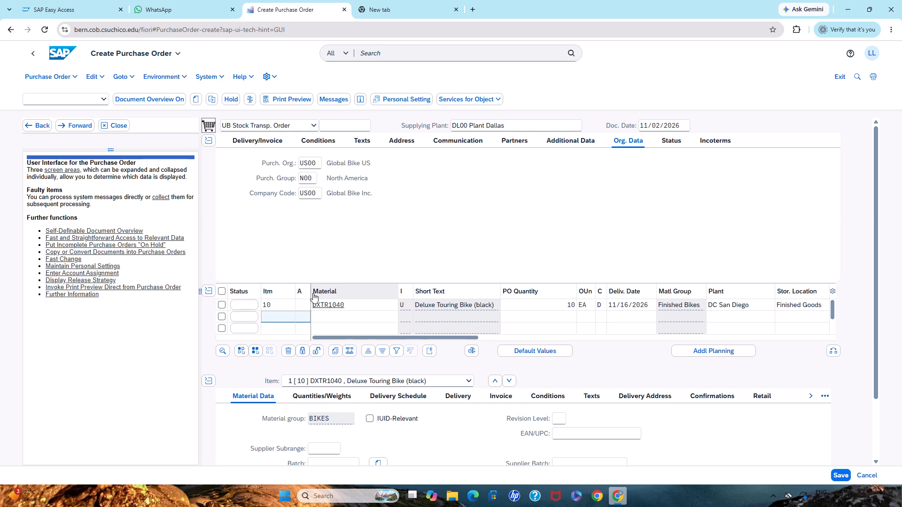
click(313, 292)
click(311, 293)
click(311, 292)
Save the stock transport order.
click(841, 475)
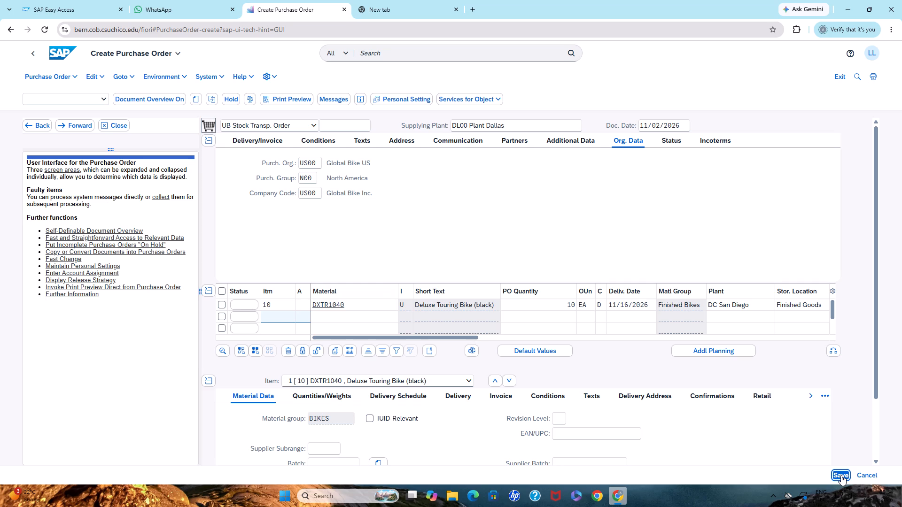
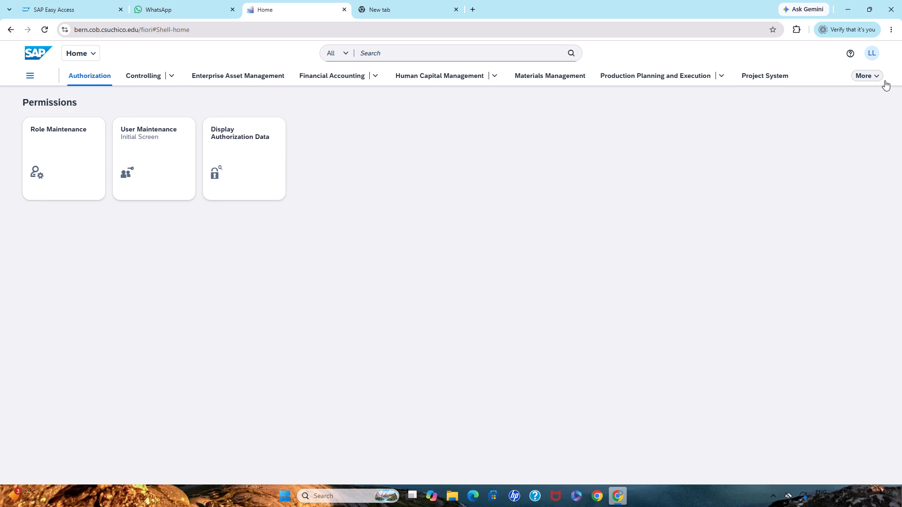
Open the Display Stock Overview app from the Plant Manager section of the Warehouse Management space.
click(875, 75)
click(875, 75)
click(850, 146)
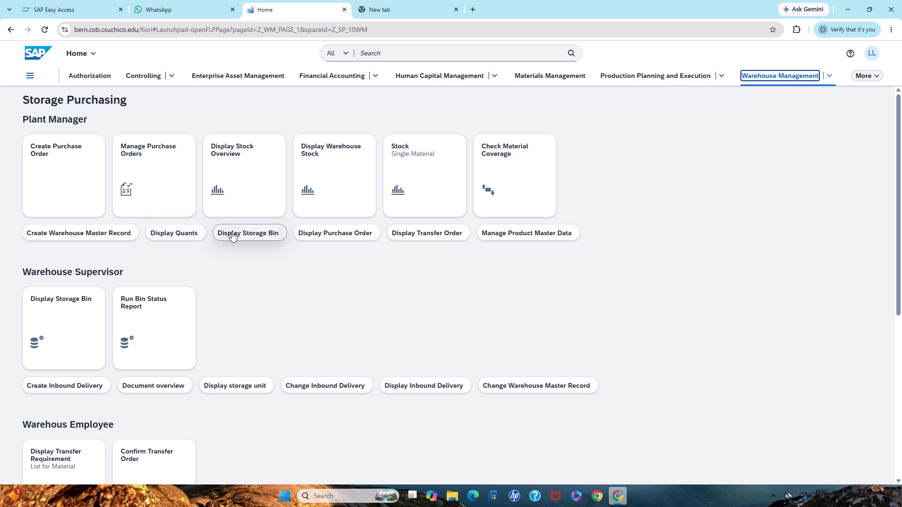
click(240, 180)
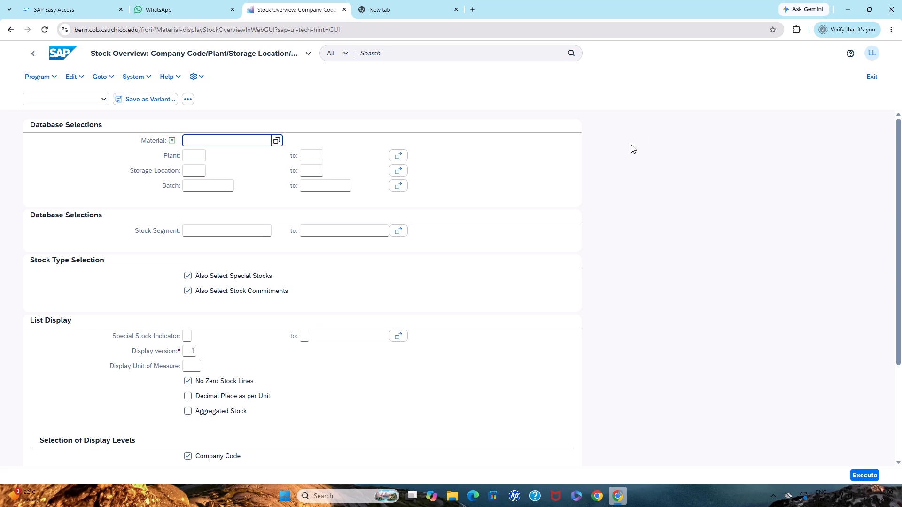
Set the stock overview's material to DXTR1040, Deluxe Touring Bike (black), from the search suggestions.
text(dxt)
key(r)
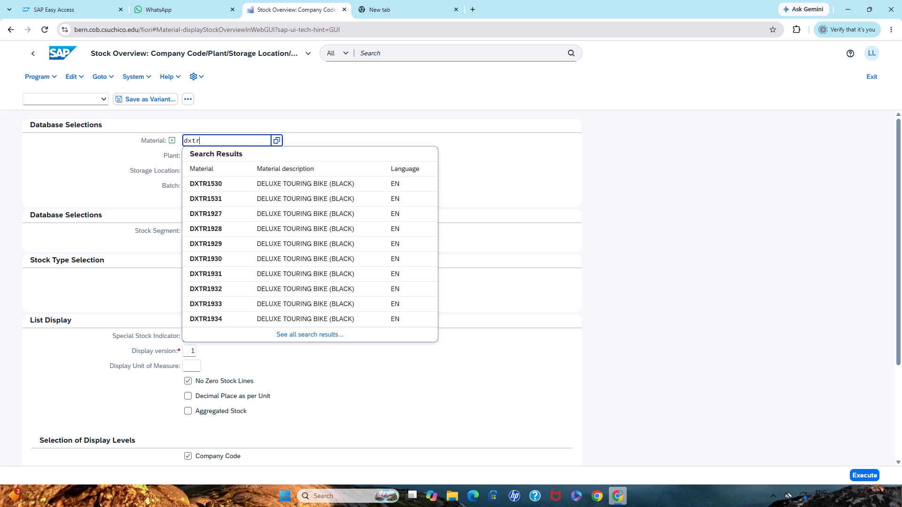
text(r1040)
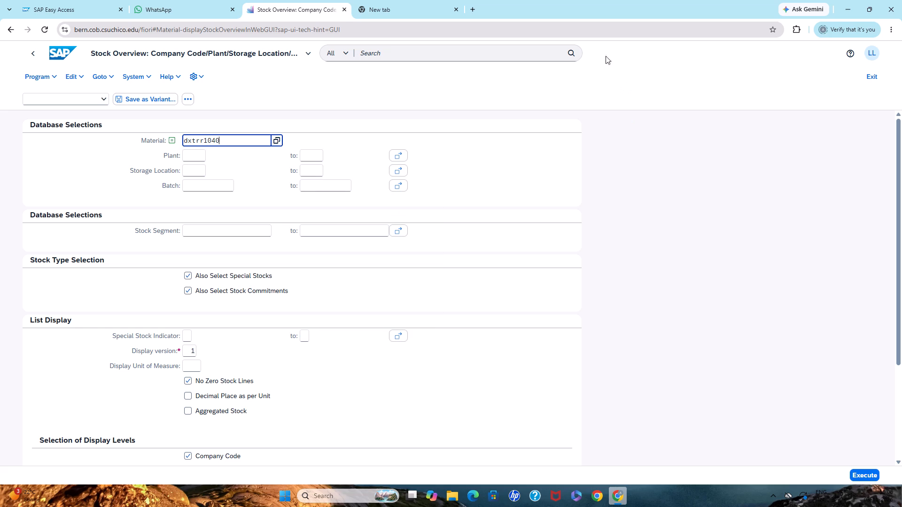
click(204, 138)
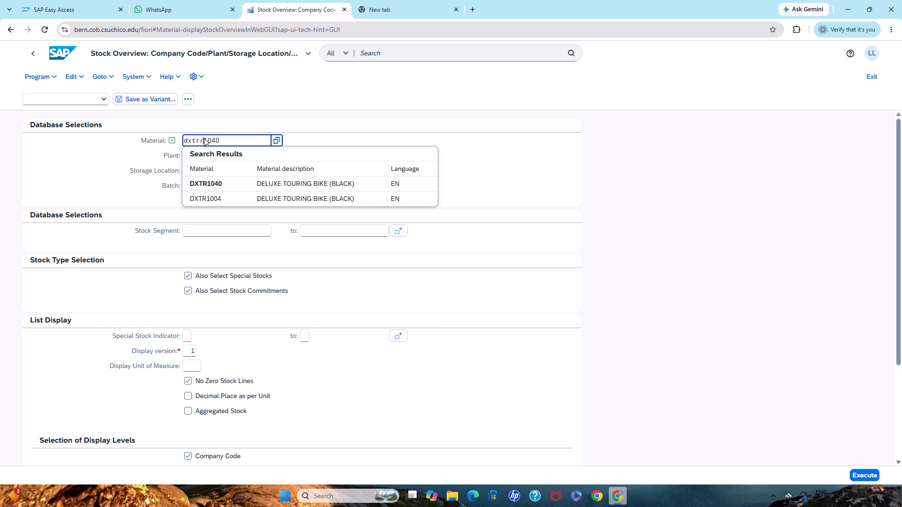
key(BackSpace)
key(BackSpace)
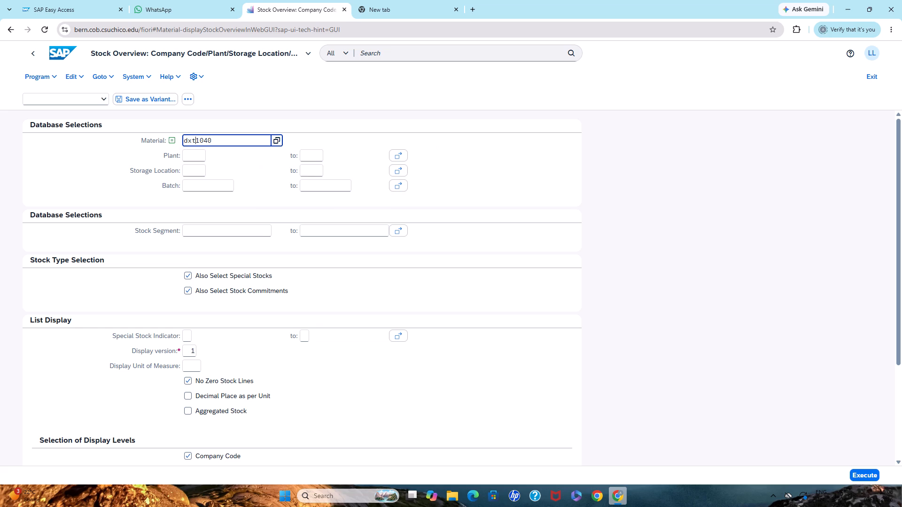
text(er)
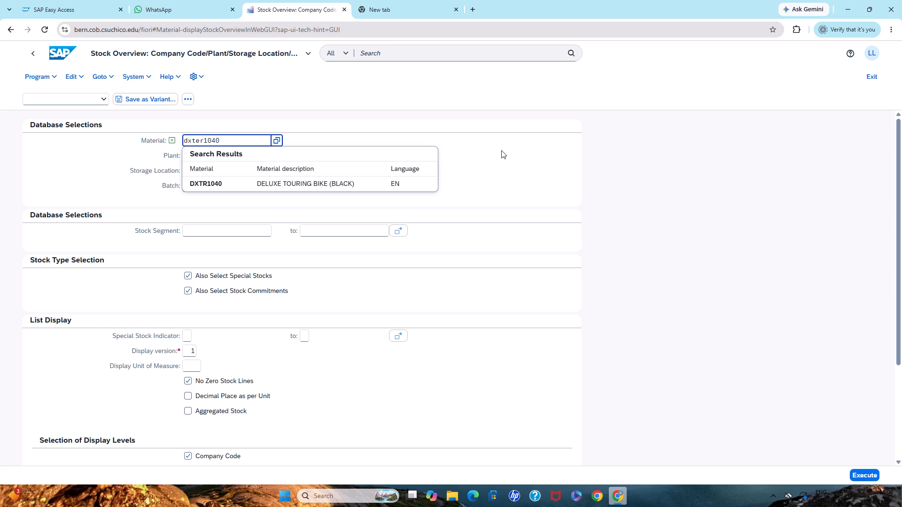
click(389, 189)
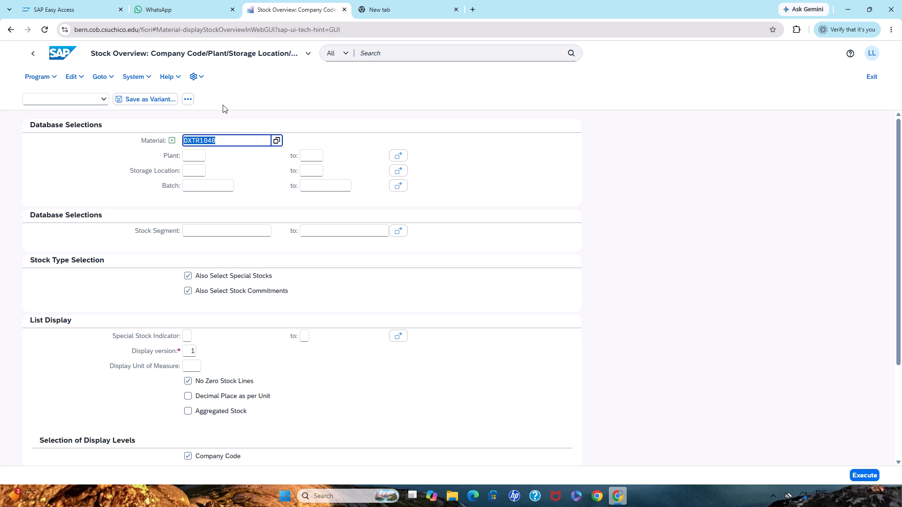
click(200, 138)
click(218, 138)
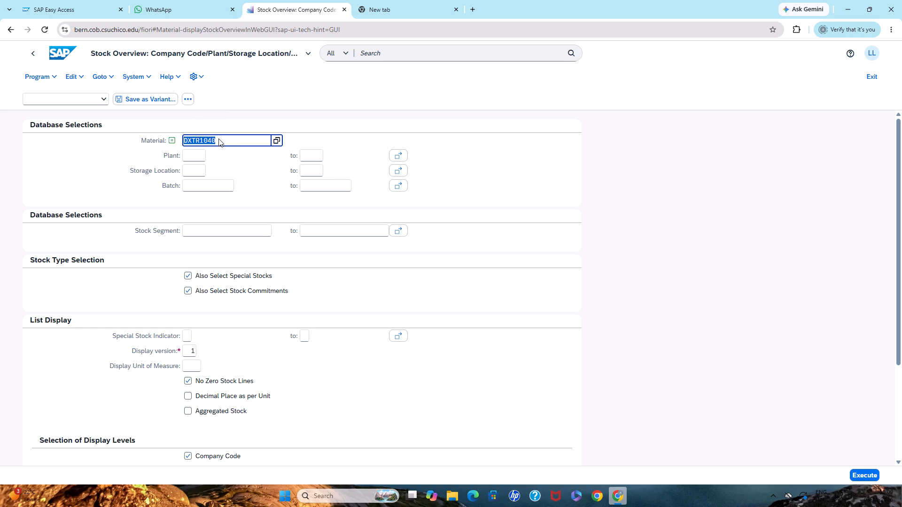
click(223, 137)
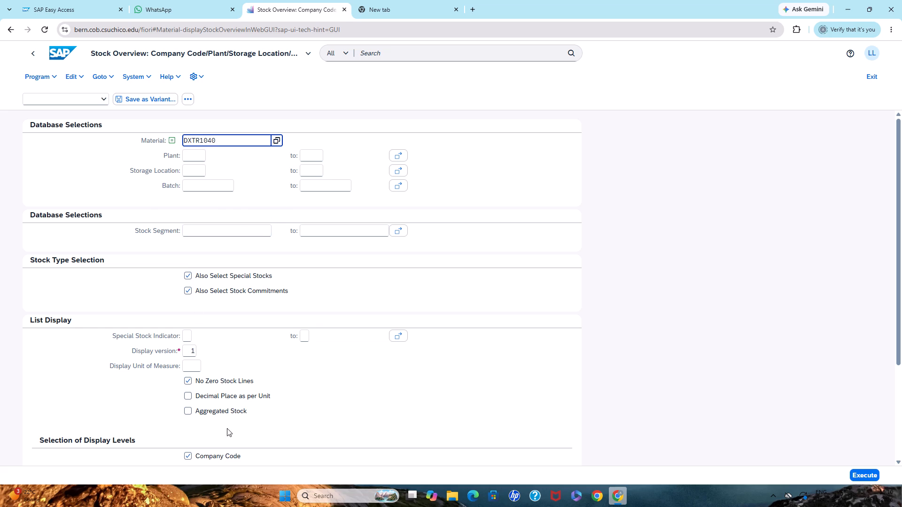
Run the stock overview for material DXTR1040 with the default stock type and display selections.
scroll(231, 354, down, 9)
scroll(234, 323, up, 6)
click(868, 477)
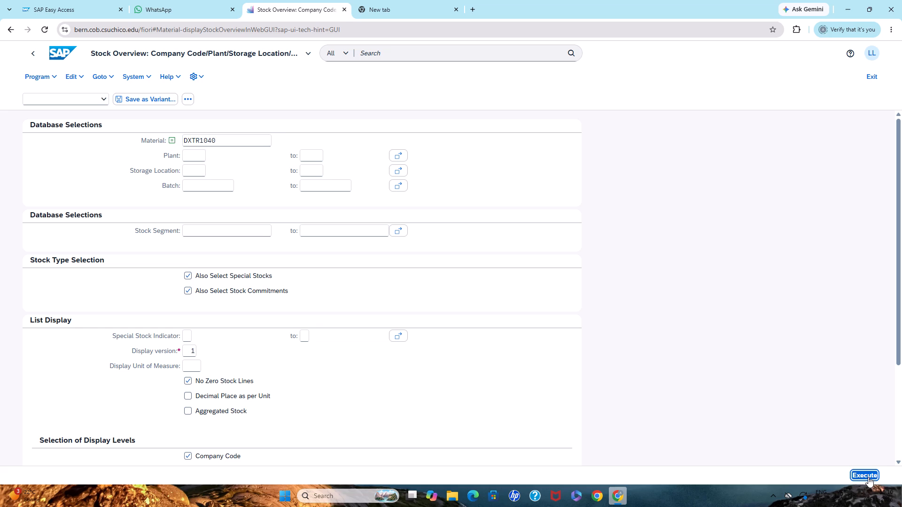
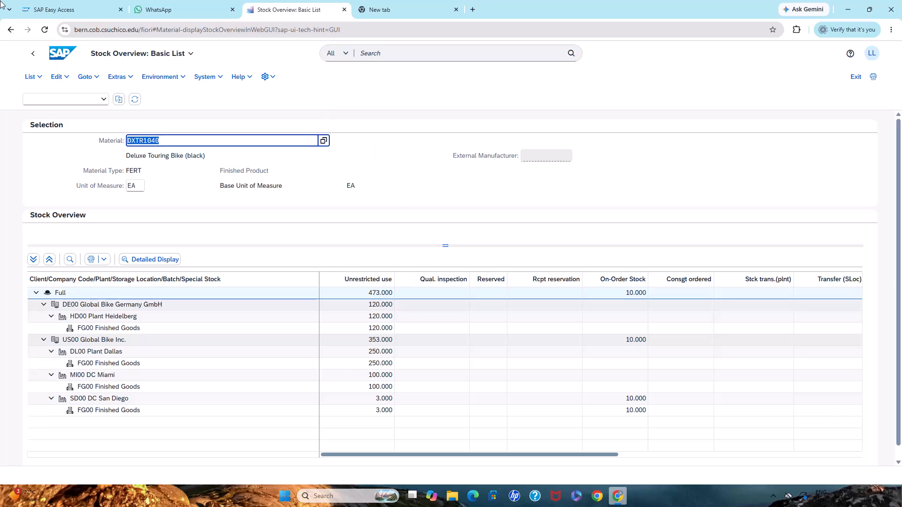
Open the Display Warehouse Stock app from the Plant Manager section of the Warehouse Management space.
click(66, 51)
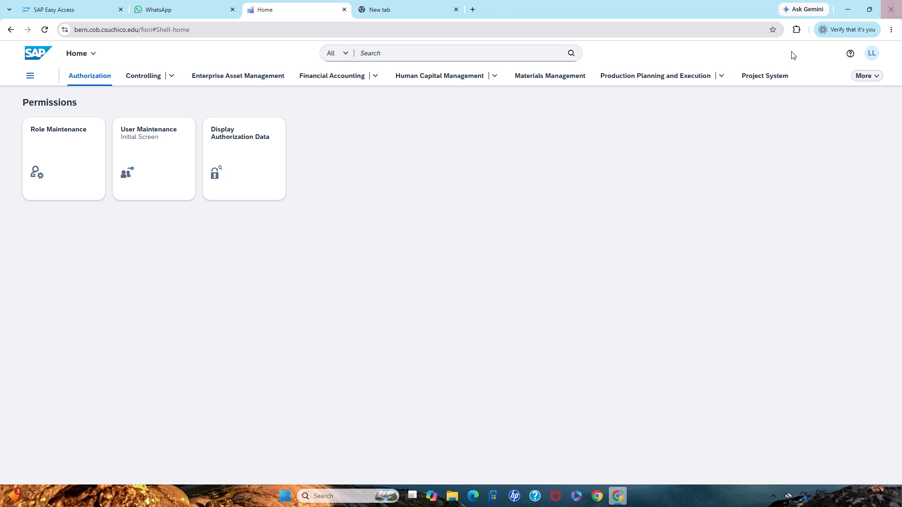
click(878, 76)
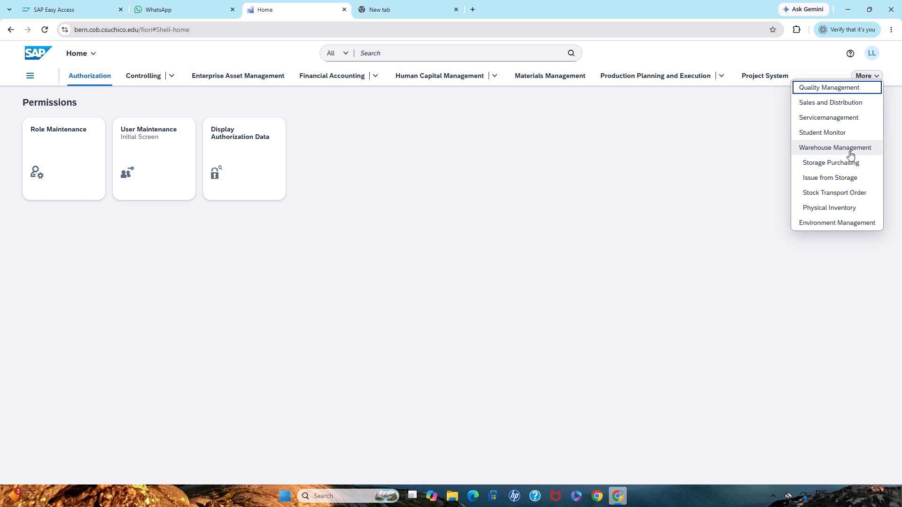
click(849, 151)
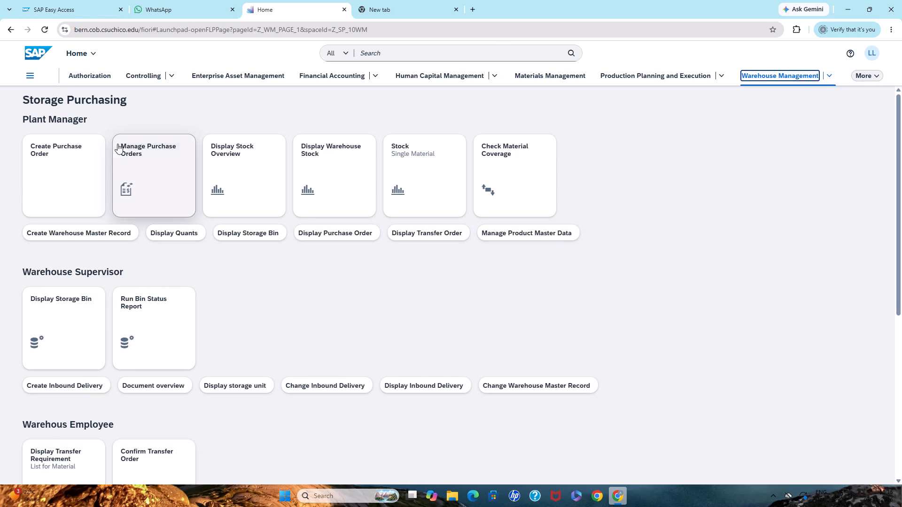
click(336, 166)
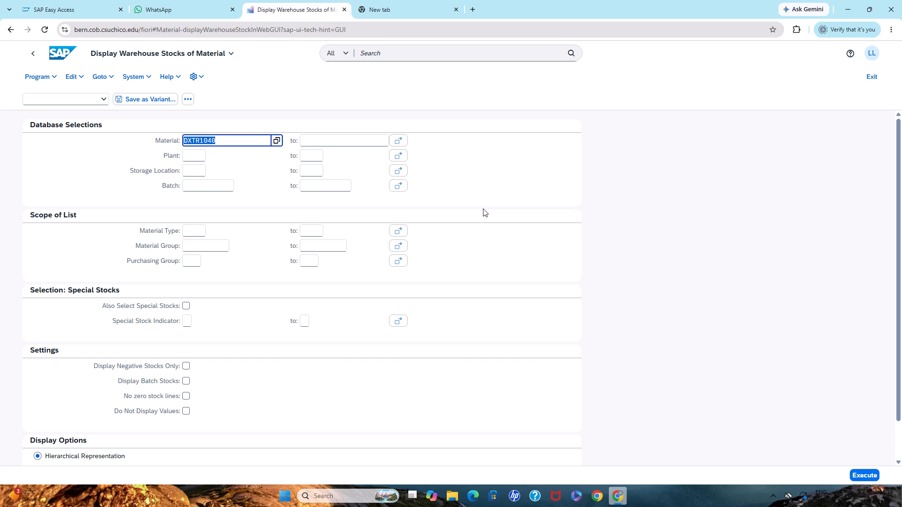
Run the warehouse stock report for material DXTR1040 with the default selections and hierarchical representation.
click(867, 473)
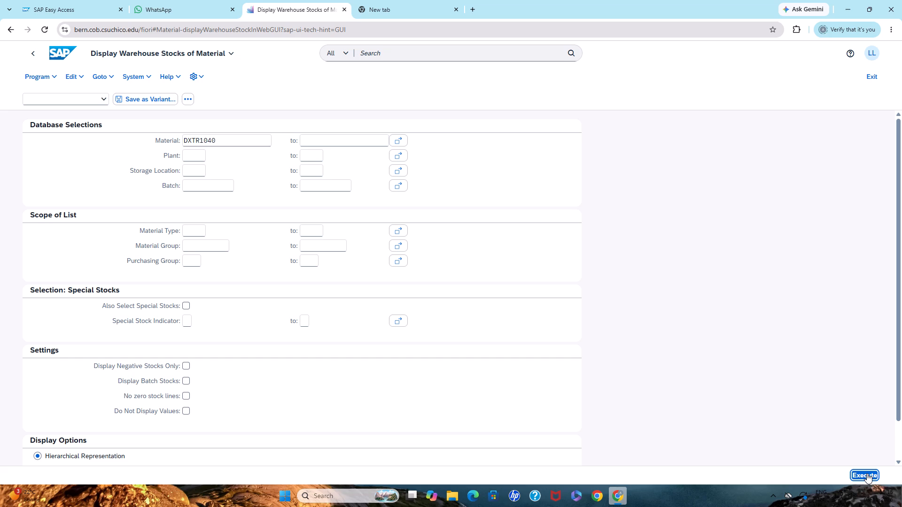
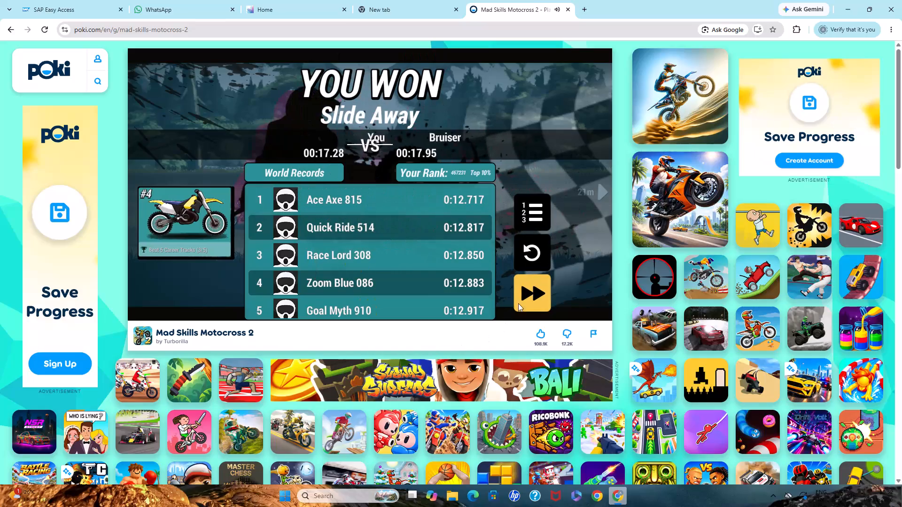
Leave the Slide Away results, start the Open it Up race from its leaderboard, and close the advertisement.
click(529, 297)
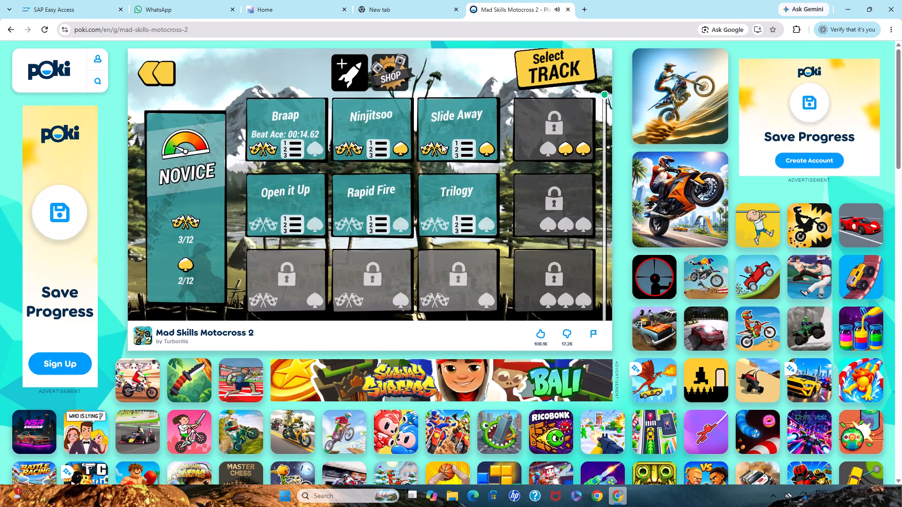
click(294, 217)
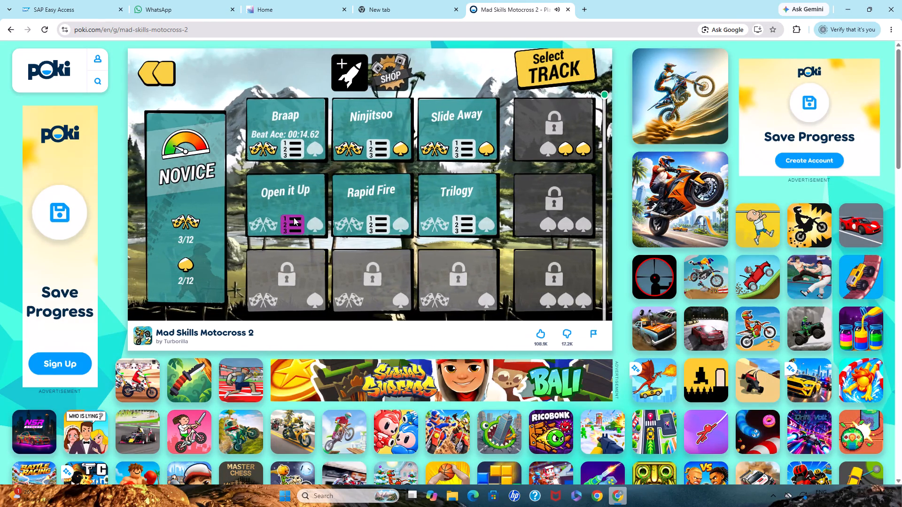
click(533, 291)
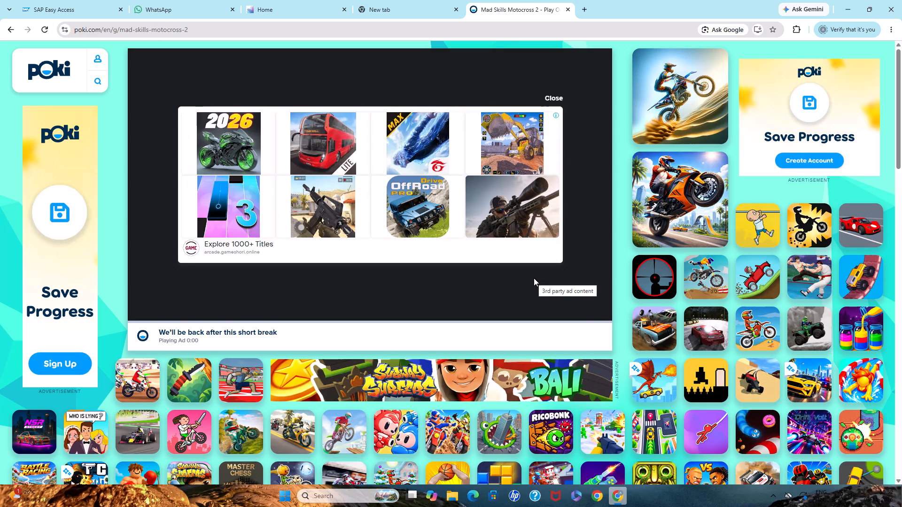
click(554, 98)
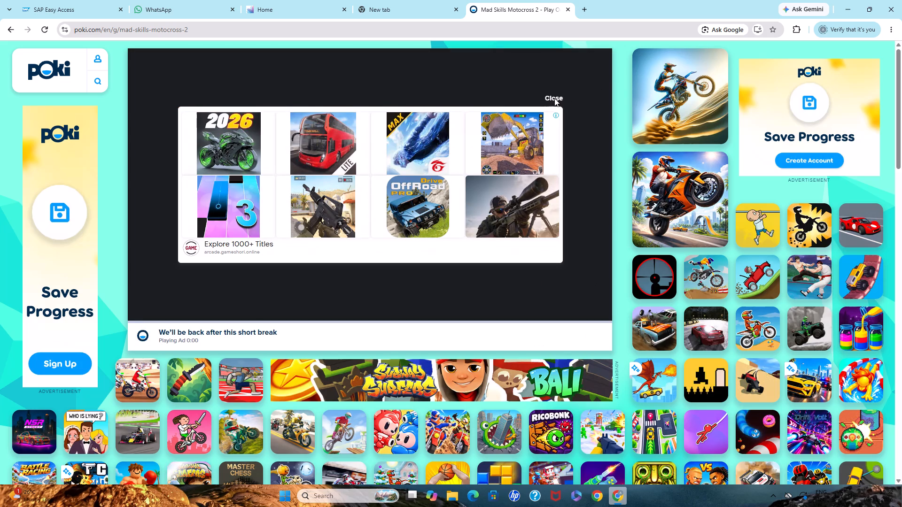
Race both laps of the Open it Up track against Bruiser, balancing the bike over the jumps to the finish.
key(Down)
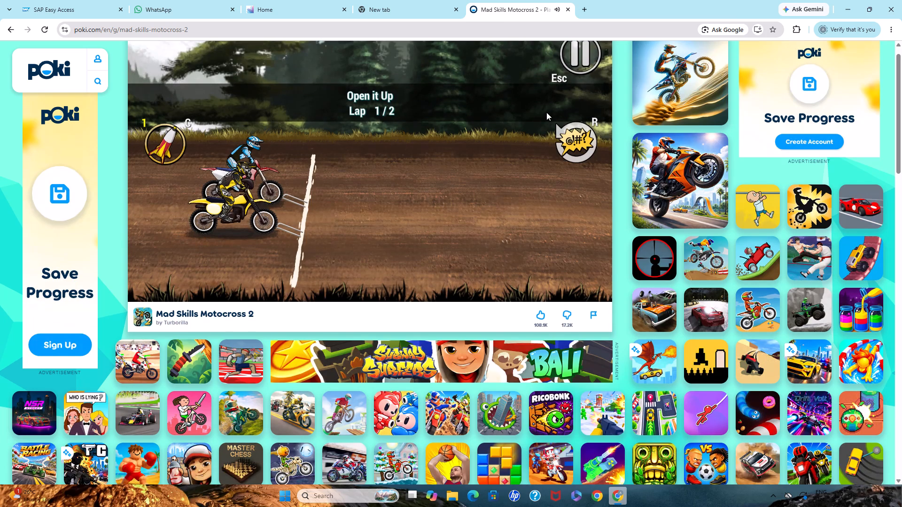
key(Up)
key(Up)
key(Up)
key(Up)
key(Up)
key(Up)
key(Up)
key(Up)
key(Up)
key(Up)
key(Up)
key(Up)
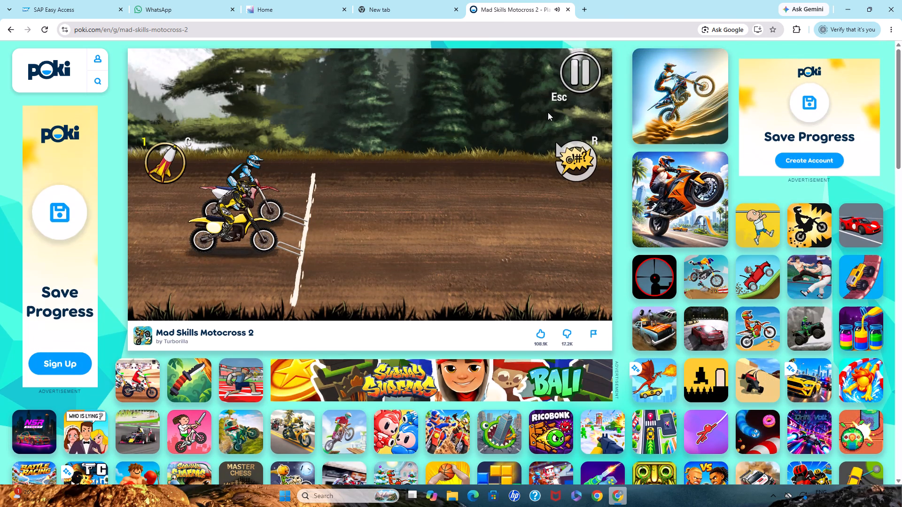
key(Up)
key(Up)
key(Up)
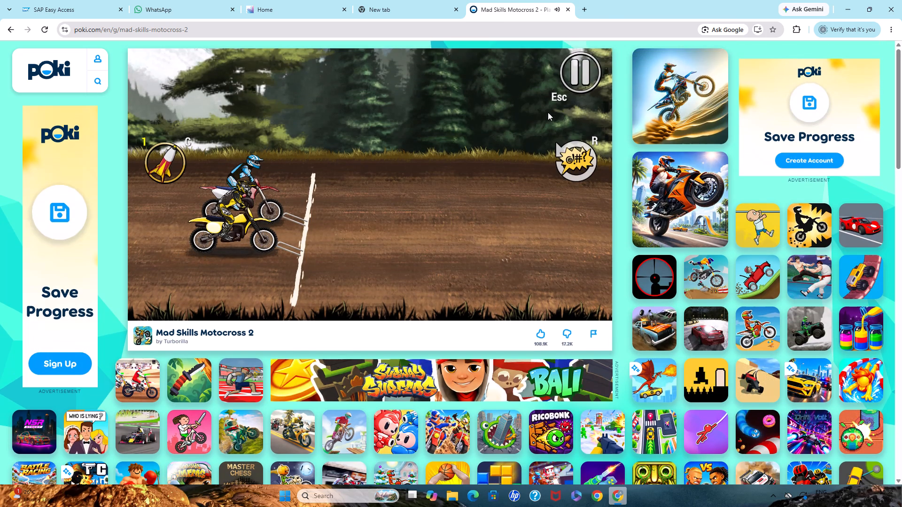
click(329, 146)
key(Up)
key(Up)
key(Up)
key(Up)
key(Up)
key(Up)
key(Up)
key(Up)
key(Up)
key(Up)
key(Up)
key(Up)
key(Up)
key(Up)
key(Up)
key(Up)
key(Up)
key(Up)
key(Up)
key(Up)
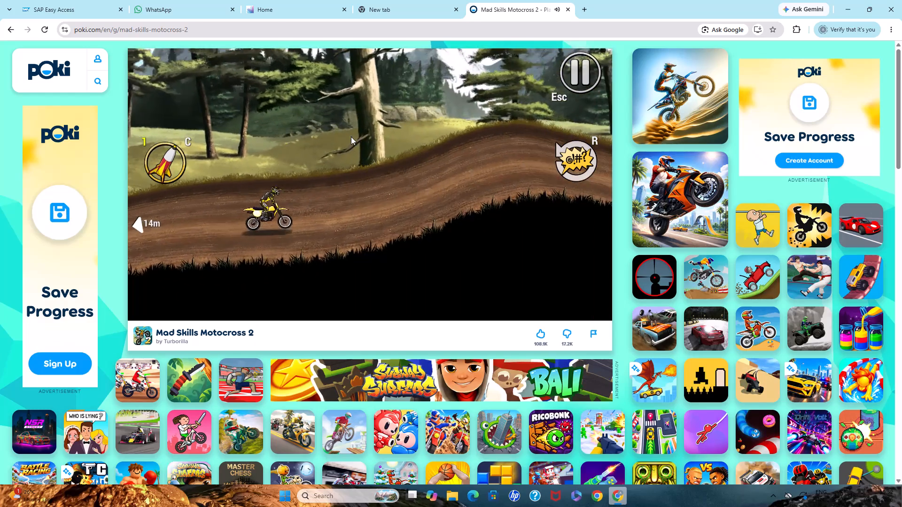
drag(364, 131, 392, 156)
key(Left)
key(Right)
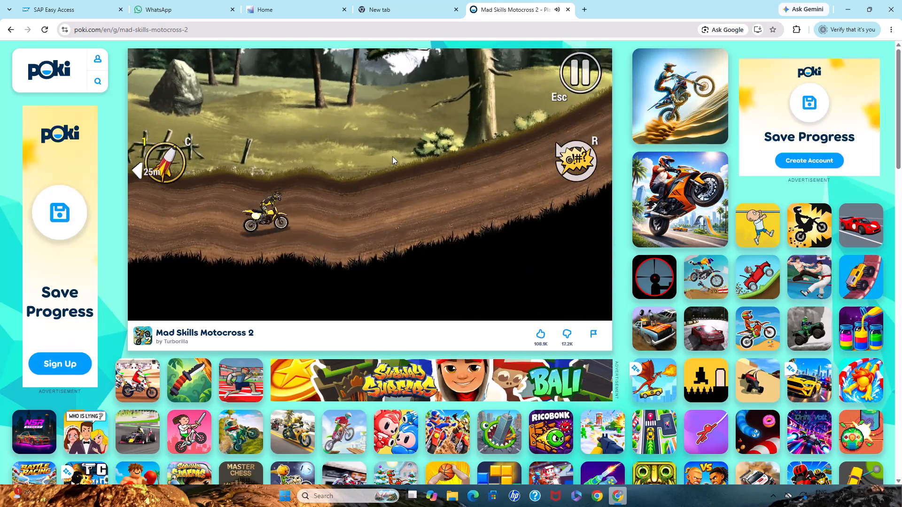
key(Right)
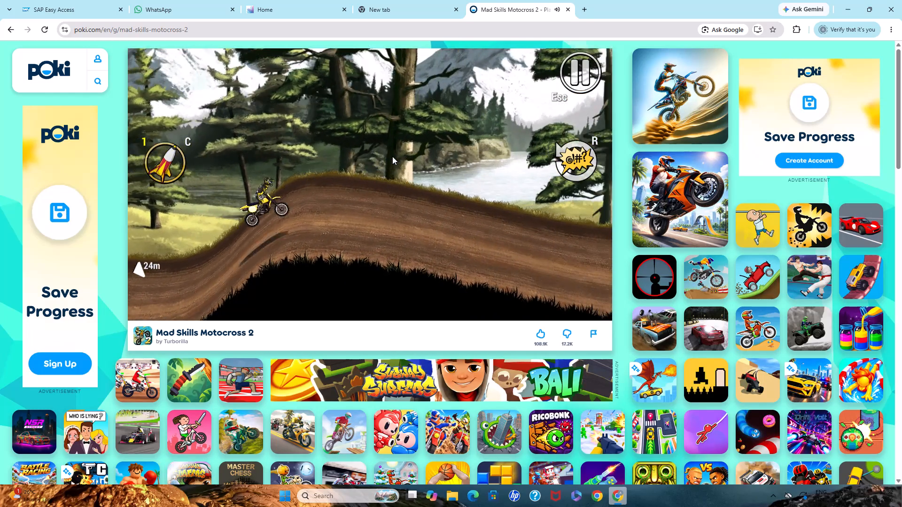
key(Left)
key(Right)
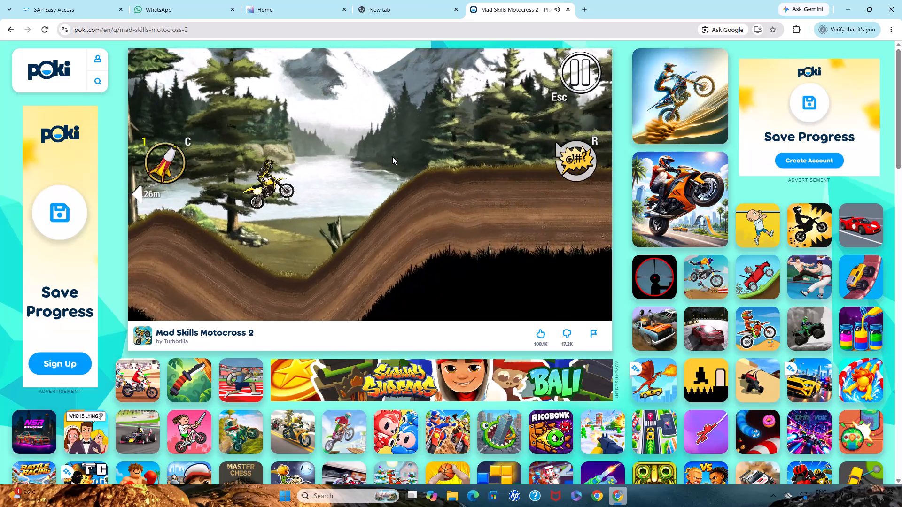
key(Right)
key(Left)
key(Right)
click(392, 156)
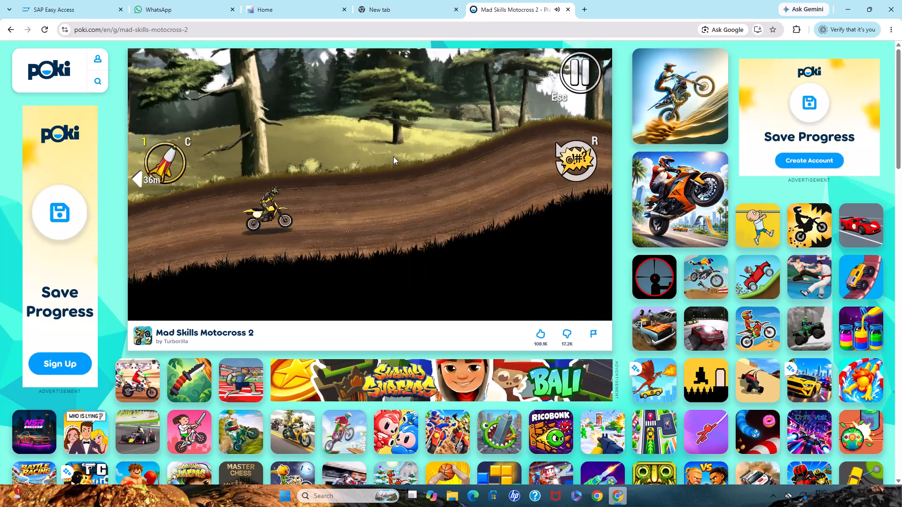
key(Left)
key(Right)
key(Right)
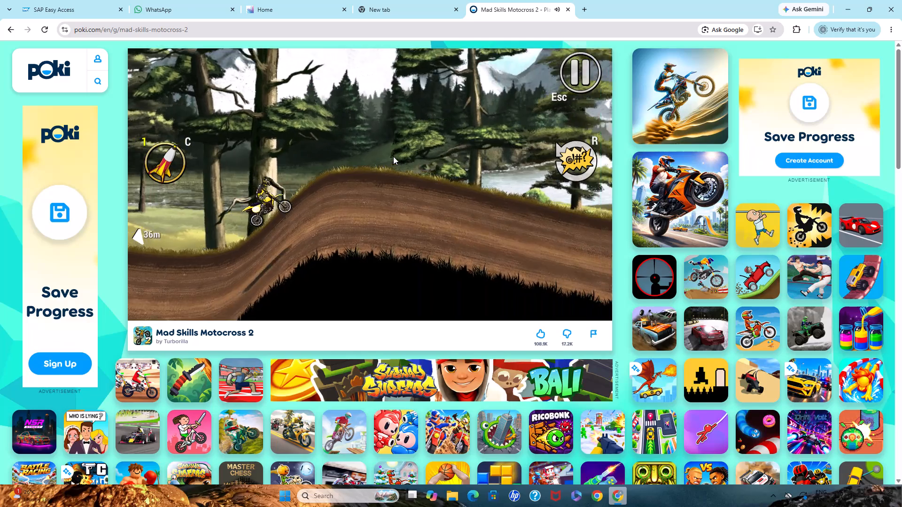
key(Right)
key(Left)
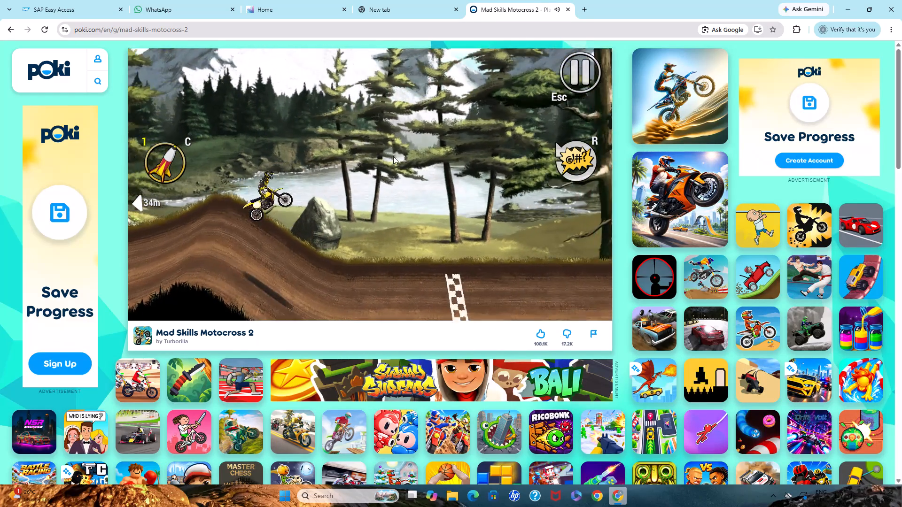
key(Left)
key(Left)
key(Left)
key(Left)
key(Left)
key(Left)
key(Left)
key(Left)
key(Left)
key(Left)
key(Left)
key(Left)
key(Left)
key(Left)
key(Left)
key(Left)
key(Left)
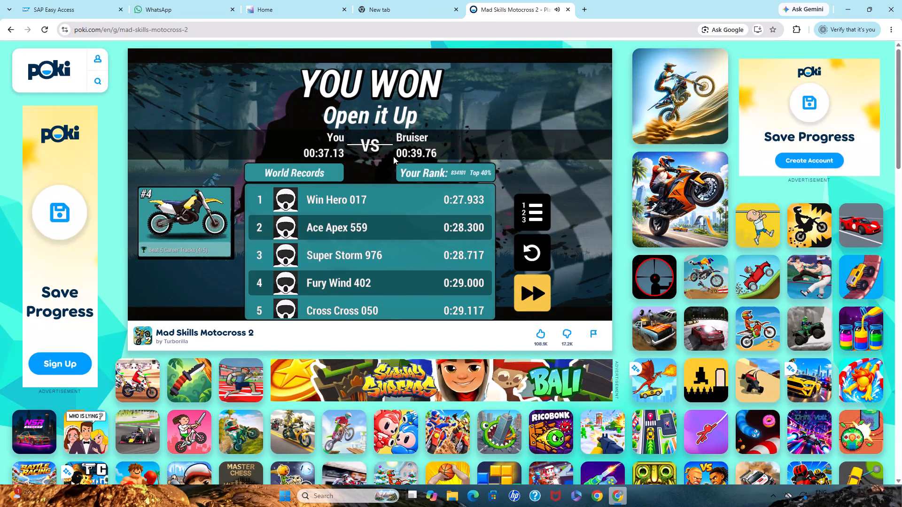
Leave the Open it Up results, dismiss The Inferno helmet offer, and start a race on the Braap track.
click(529, 289)
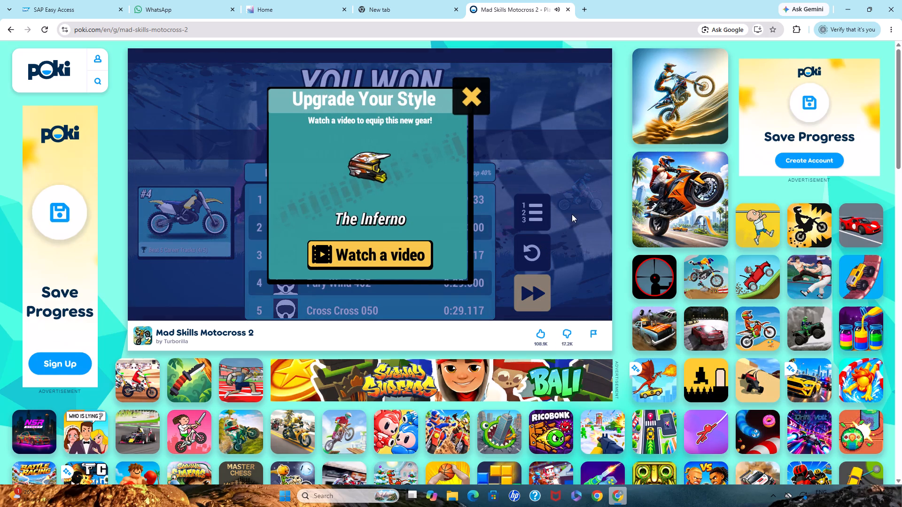
click(479, 87)
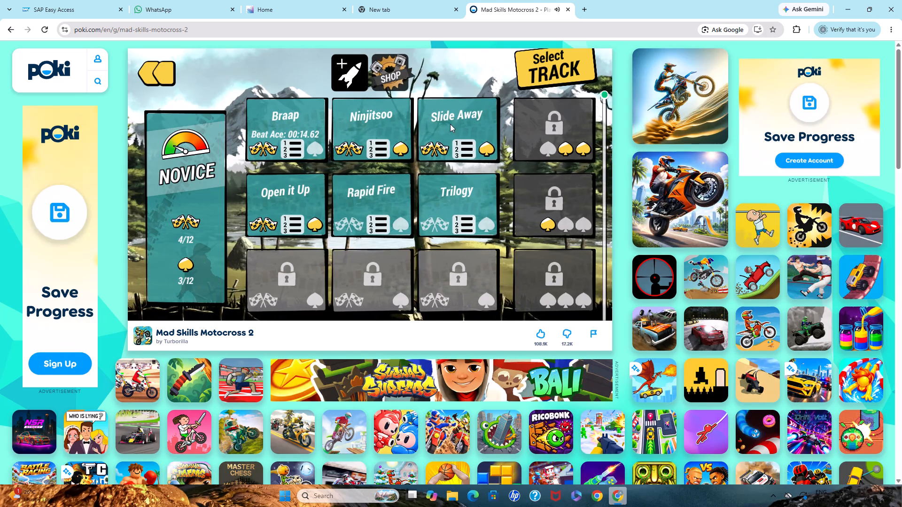
click(279, 127)
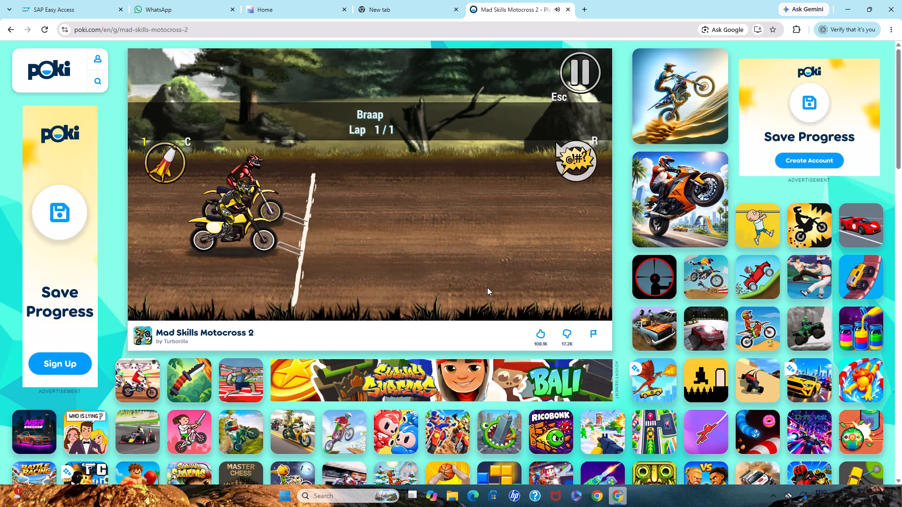
Race the single lap of the Braap track against Ace through to the finish line.
key(Up)
key(Up)
key(Up)
key(Up)
key(Up)
key(Up)
key(Up)
key(Up)
key(Up)
key(Up)
key(Up)
key(Up)
key(Up)
key(Up)
key(Up)
key(Up)
key(Up)
key(Up)
key(Up)
key(Up)
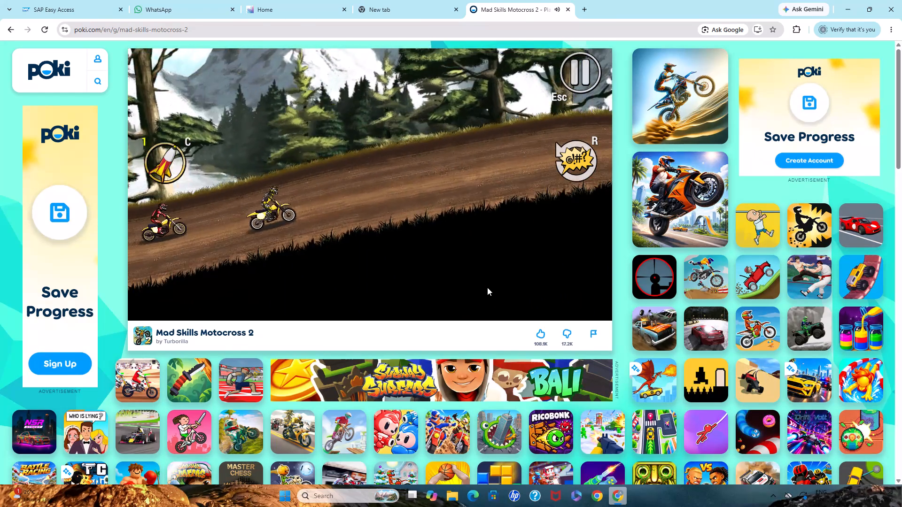
key(Left)
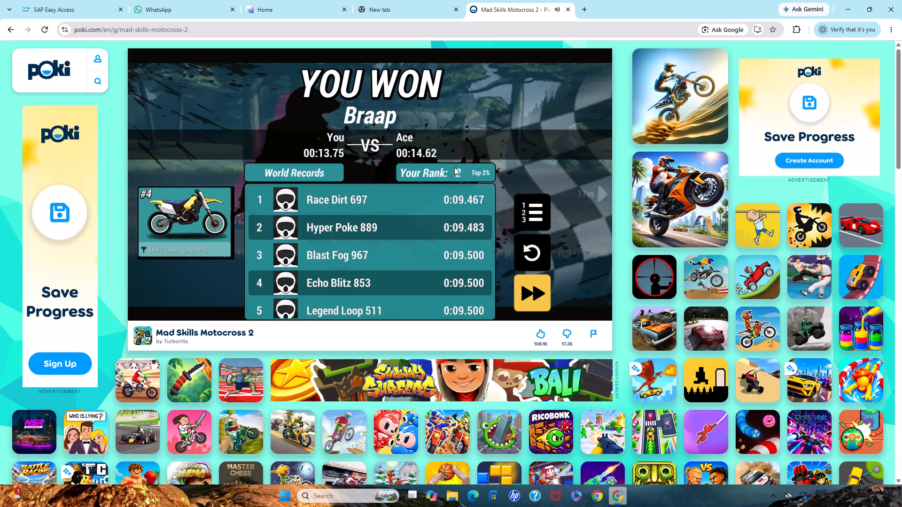
Leave the Braap results, dismiss the pop-up offer, and start the Rapid Fire race from its leaderboard.
click(532, 299)
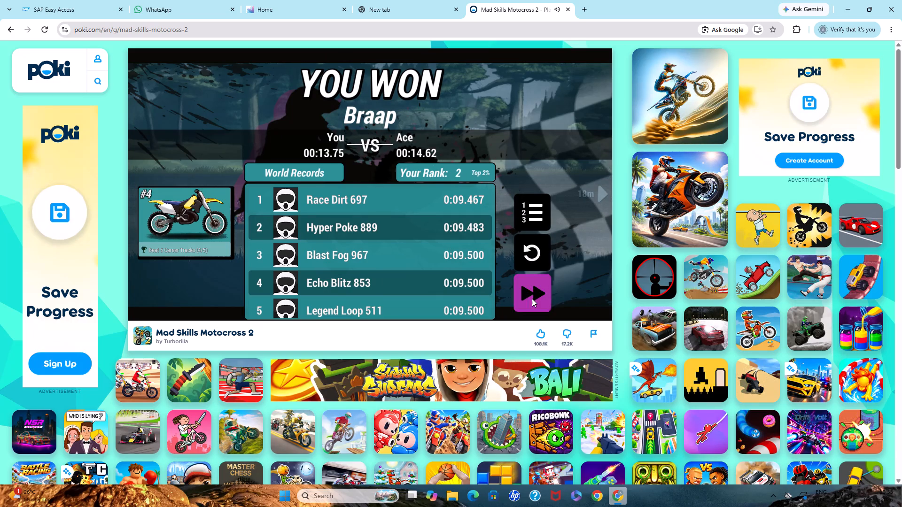
click(473, 89)
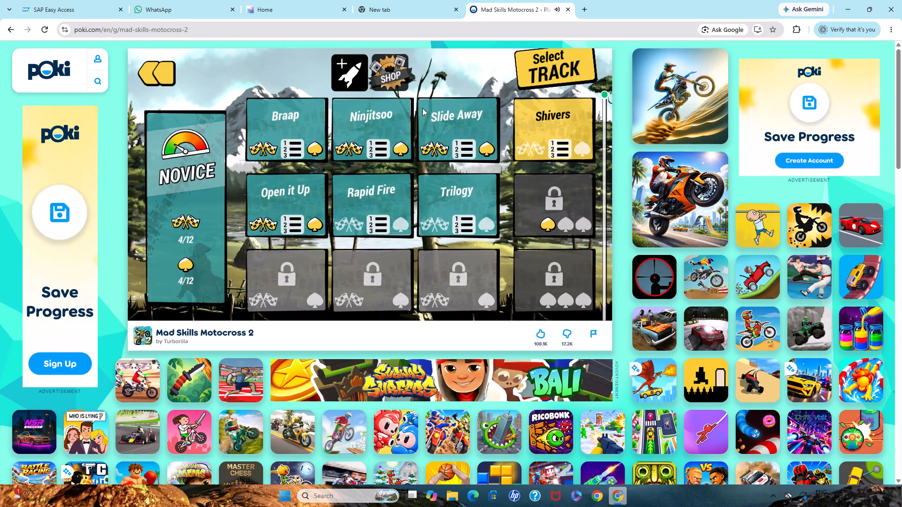
click(367, 217)
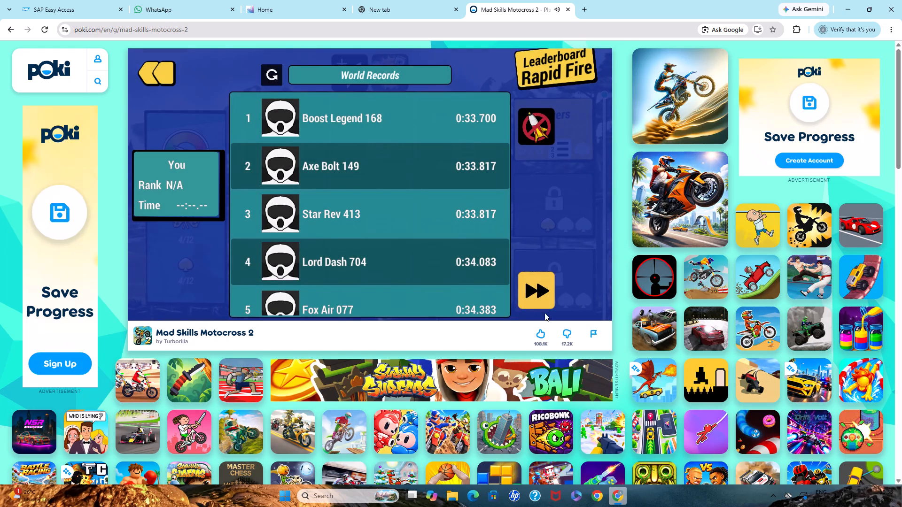
click(543, 292)
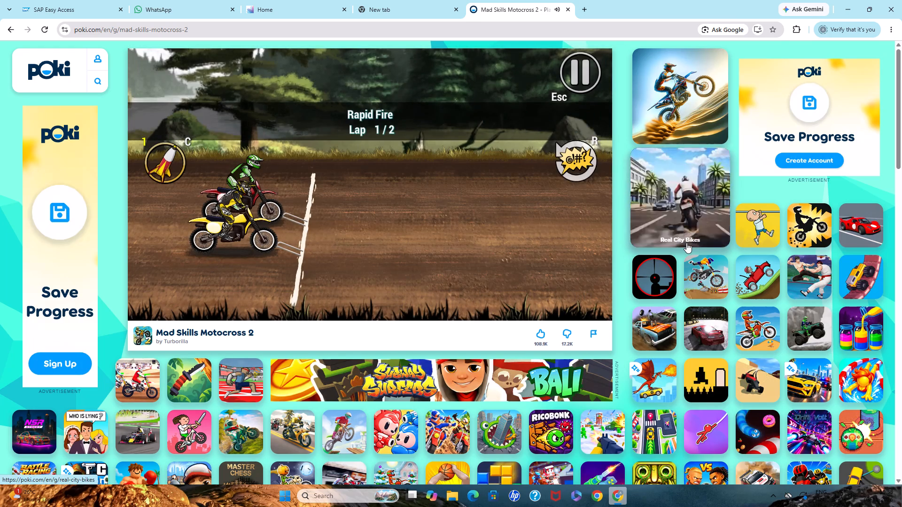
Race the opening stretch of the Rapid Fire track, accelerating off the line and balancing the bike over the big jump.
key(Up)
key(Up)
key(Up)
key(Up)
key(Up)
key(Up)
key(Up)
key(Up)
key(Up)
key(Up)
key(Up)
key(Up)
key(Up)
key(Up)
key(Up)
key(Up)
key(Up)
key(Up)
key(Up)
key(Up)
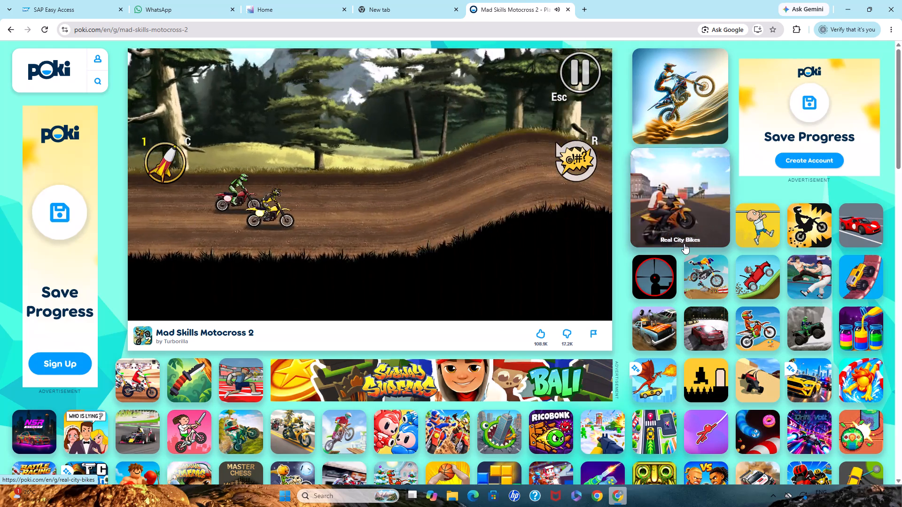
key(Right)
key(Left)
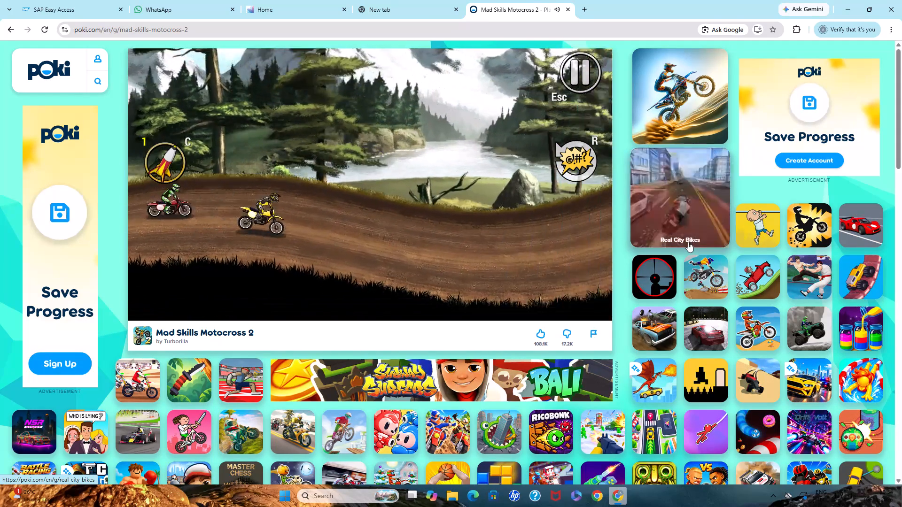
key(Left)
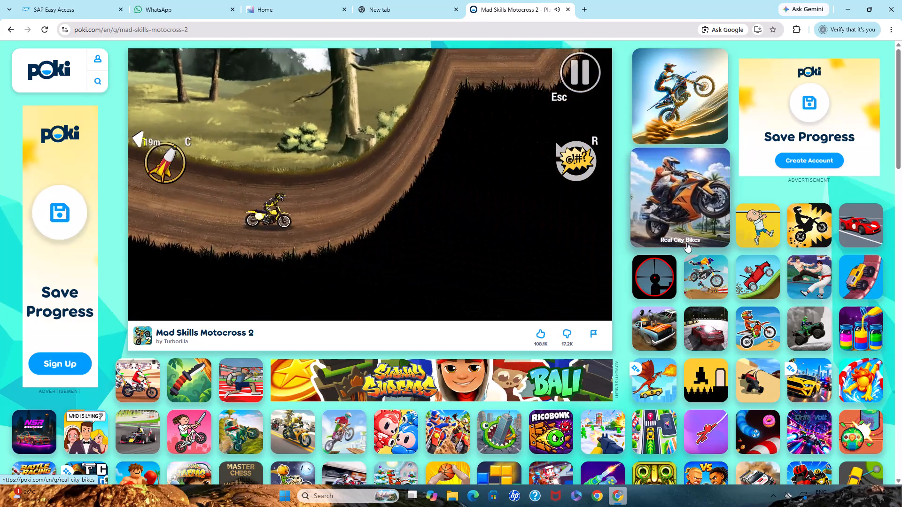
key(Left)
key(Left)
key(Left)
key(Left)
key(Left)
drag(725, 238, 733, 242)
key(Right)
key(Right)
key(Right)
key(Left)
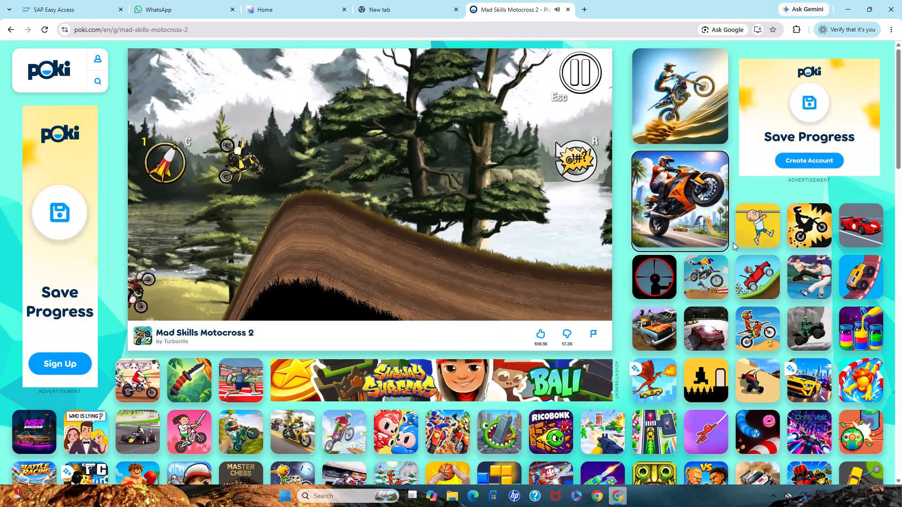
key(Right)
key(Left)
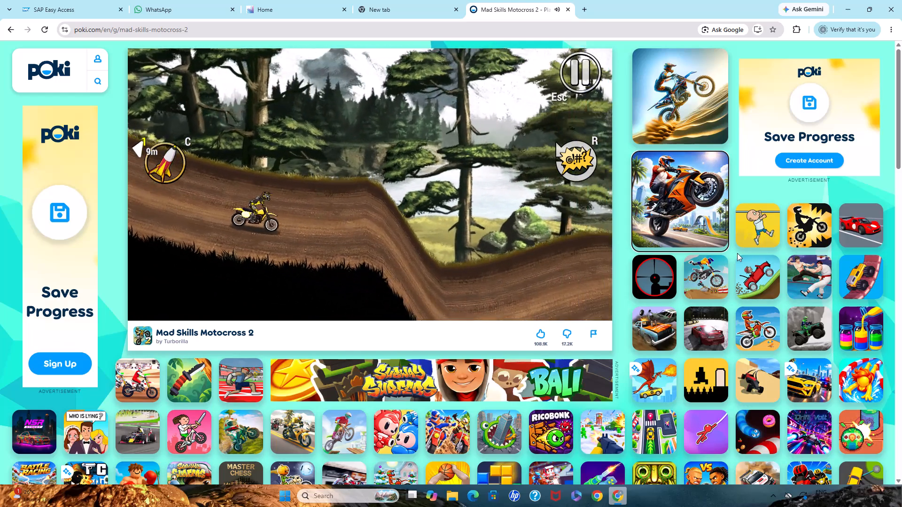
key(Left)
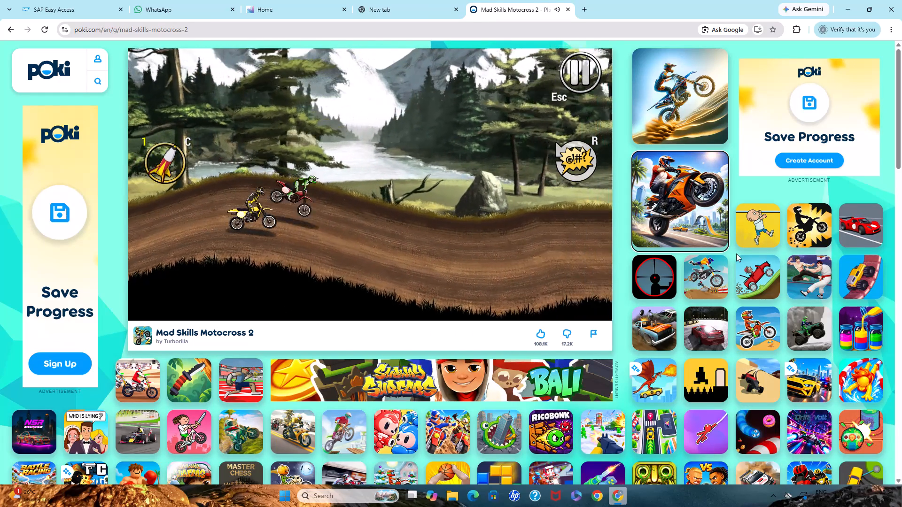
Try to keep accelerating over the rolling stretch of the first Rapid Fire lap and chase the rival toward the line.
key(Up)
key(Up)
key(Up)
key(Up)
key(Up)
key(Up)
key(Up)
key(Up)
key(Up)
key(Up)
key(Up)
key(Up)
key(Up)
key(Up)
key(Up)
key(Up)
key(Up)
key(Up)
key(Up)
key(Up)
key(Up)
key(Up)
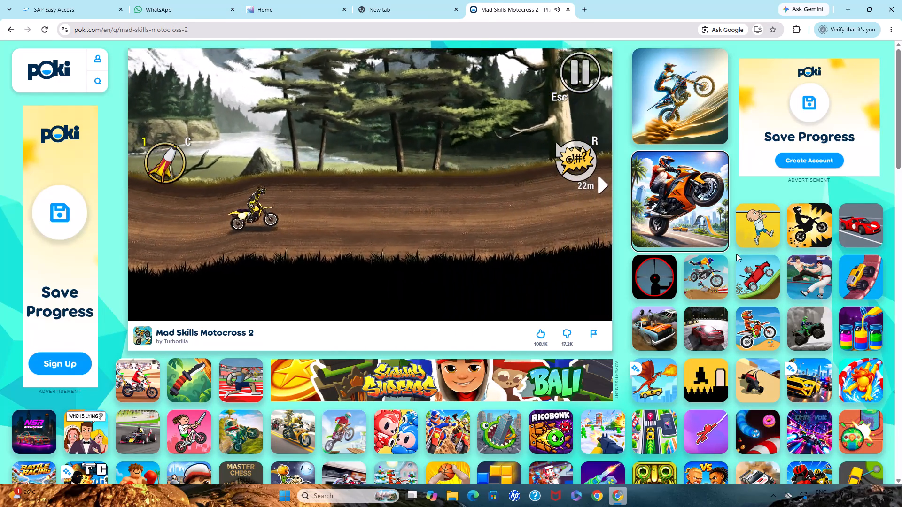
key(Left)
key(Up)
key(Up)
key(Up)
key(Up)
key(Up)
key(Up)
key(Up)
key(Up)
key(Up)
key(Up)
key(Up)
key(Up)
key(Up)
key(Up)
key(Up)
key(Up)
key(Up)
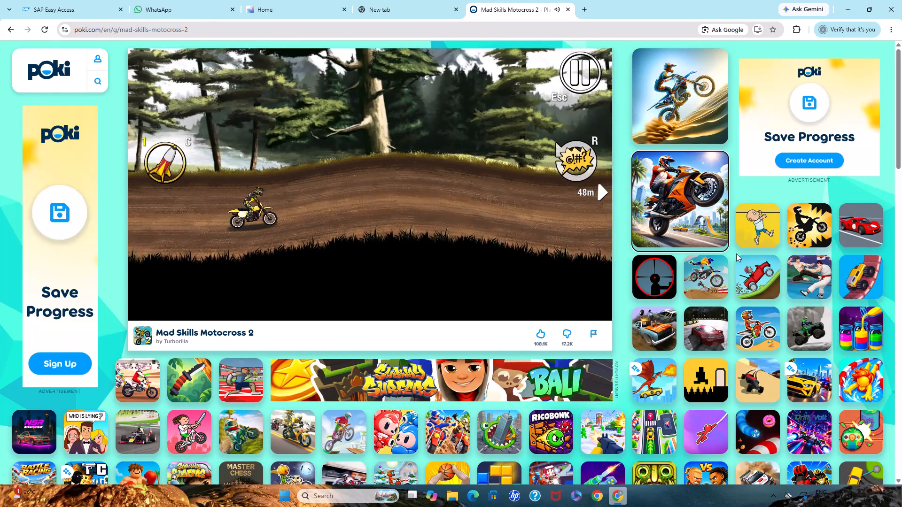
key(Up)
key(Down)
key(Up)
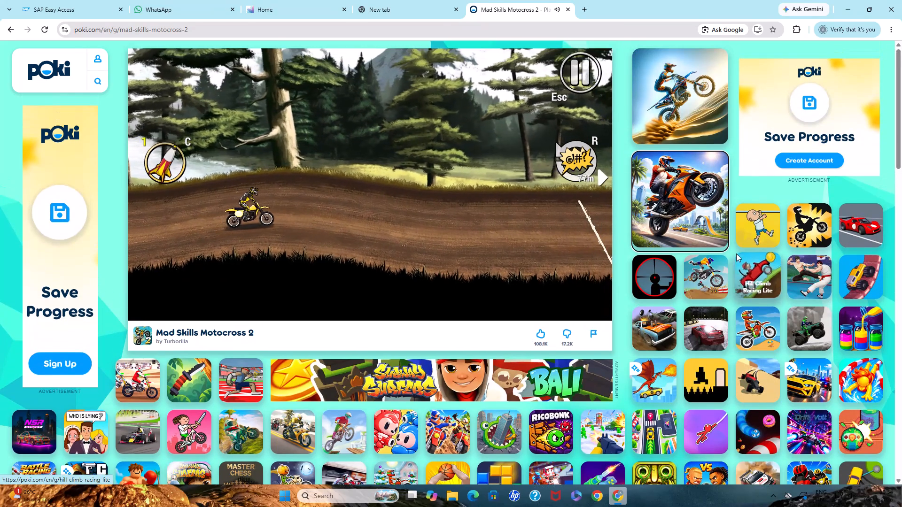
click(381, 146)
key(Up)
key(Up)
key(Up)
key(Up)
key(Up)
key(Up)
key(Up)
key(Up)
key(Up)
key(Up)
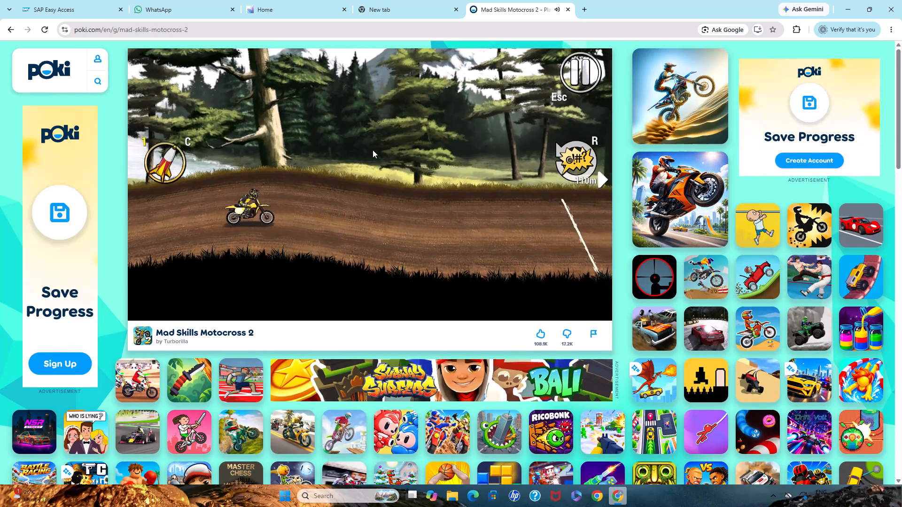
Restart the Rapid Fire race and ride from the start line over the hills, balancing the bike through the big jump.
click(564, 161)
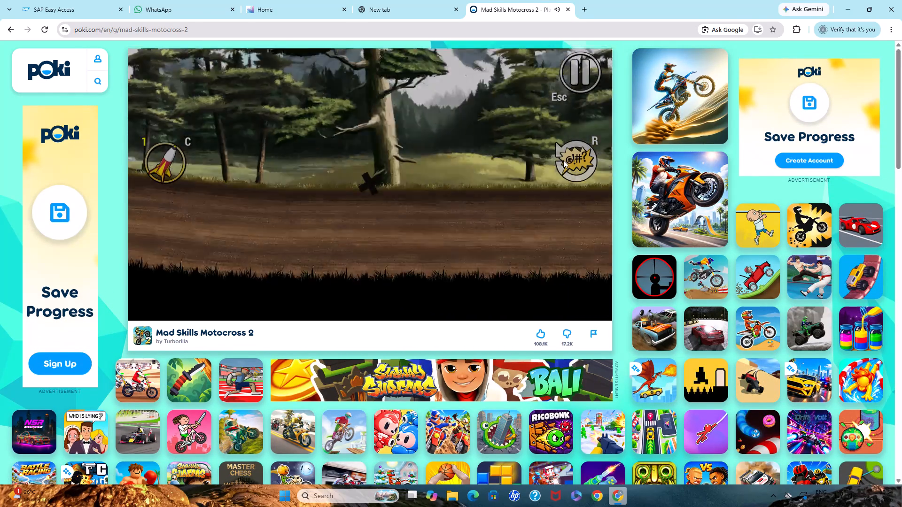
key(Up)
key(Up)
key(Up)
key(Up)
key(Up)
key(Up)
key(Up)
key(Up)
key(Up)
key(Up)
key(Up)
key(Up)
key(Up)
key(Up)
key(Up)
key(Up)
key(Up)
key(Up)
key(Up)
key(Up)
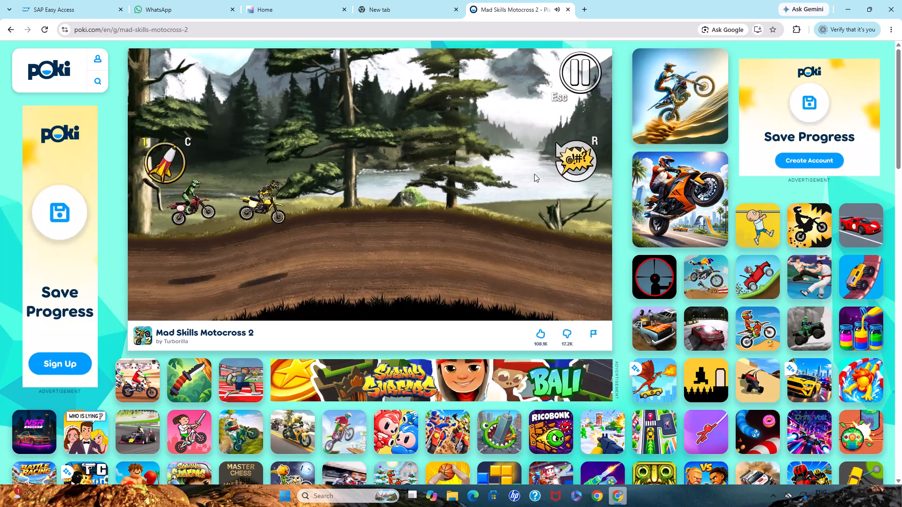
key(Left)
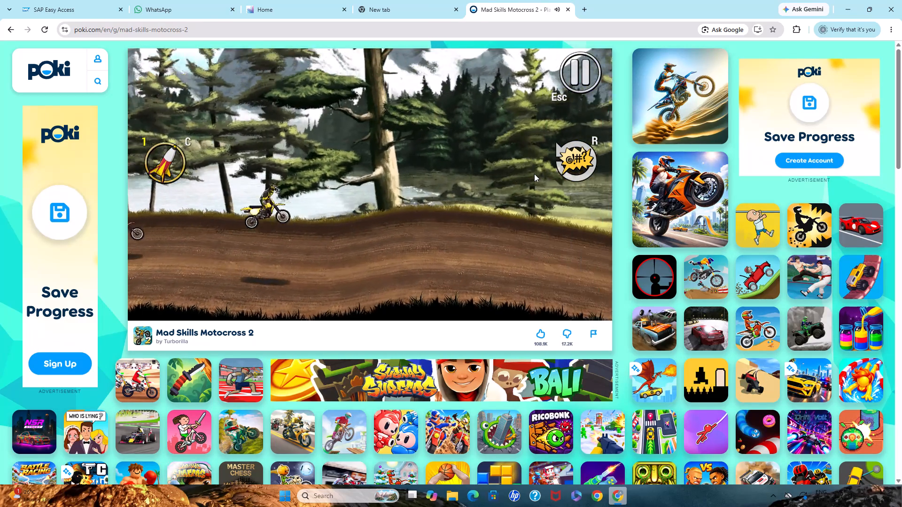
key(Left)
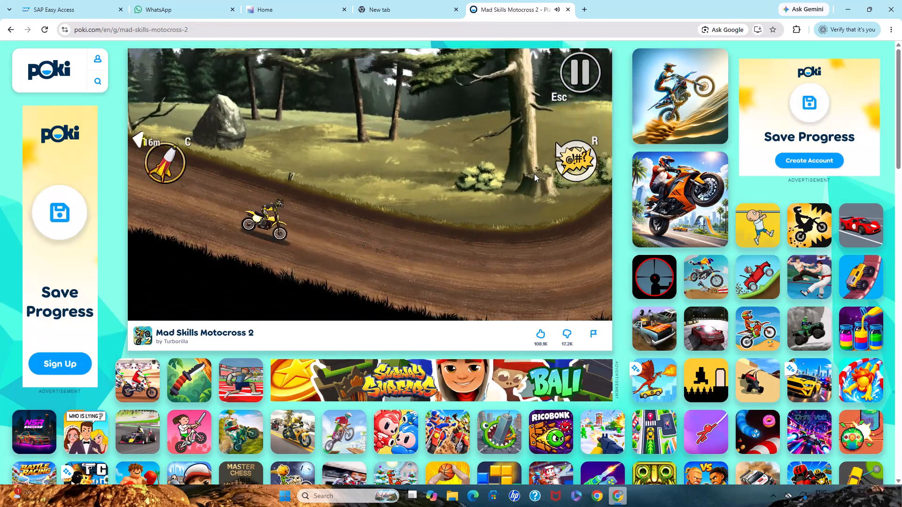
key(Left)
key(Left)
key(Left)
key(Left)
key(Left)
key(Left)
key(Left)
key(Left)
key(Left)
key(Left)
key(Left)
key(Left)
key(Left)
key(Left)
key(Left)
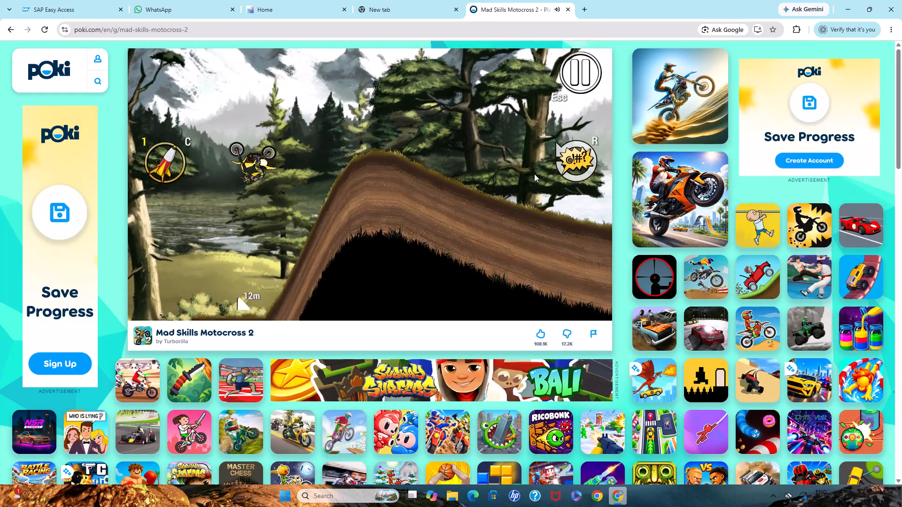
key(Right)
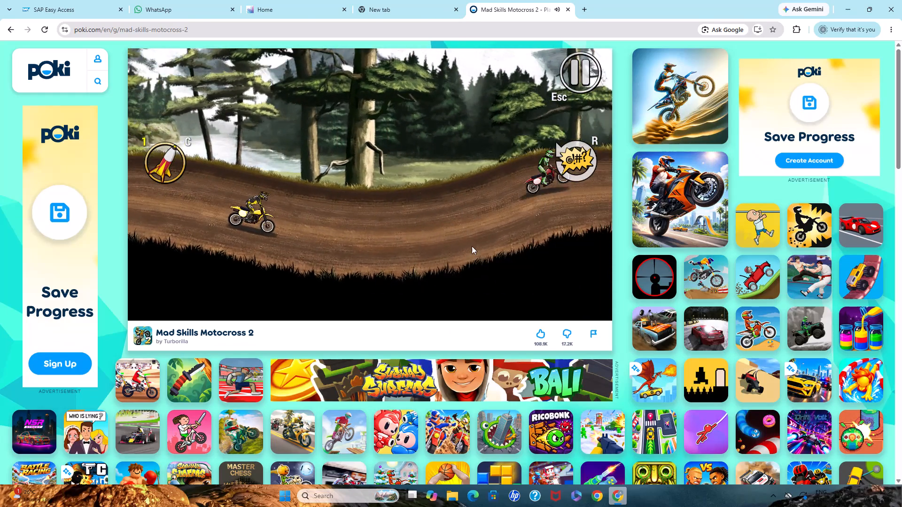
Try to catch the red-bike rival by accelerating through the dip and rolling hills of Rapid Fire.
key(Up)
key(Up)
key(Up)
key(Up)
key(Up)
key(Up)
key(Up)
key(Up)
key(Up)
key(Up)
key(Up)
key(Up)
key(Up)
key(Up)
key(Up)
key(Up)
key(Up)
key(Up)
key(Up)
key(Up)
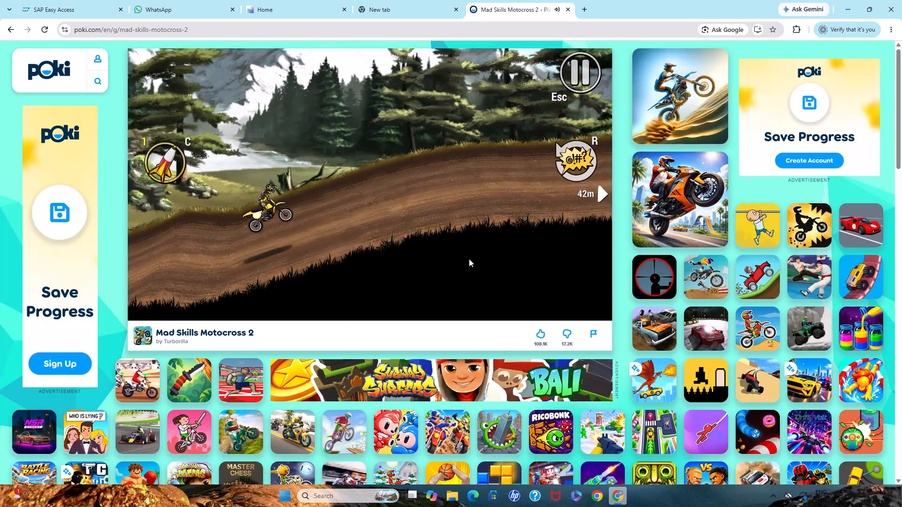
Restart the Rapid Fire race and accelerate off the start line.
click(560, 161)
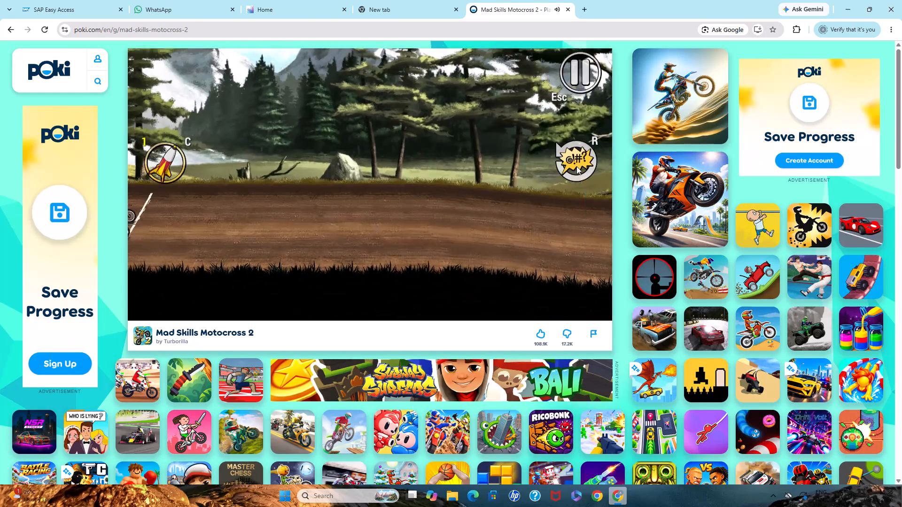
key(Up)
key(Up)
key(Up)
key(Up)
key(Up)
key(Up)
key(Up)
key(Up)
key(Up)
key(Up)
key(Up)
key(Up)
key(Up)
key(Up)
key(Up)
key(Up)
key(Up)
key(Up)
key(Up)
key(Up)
Restart the race again and ride the first Rapid Fire lap, balancing the bike over the steep climb to stay ahead of the rival.
click(597, 166)
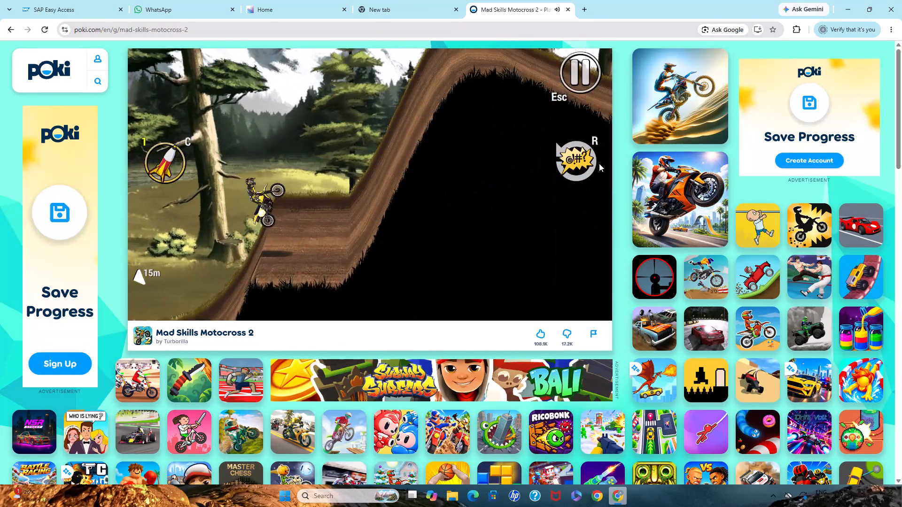
key(Left)
key(Right)
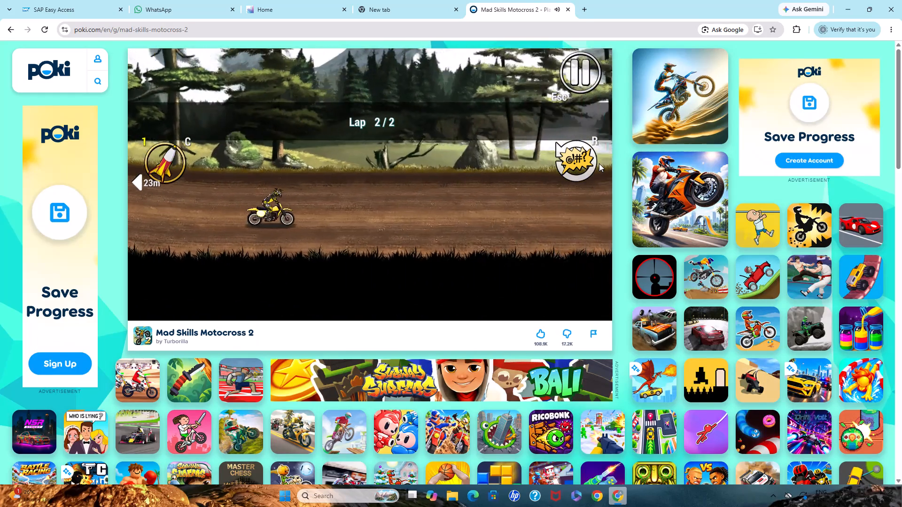
Ride the second Rapid Fire lap, balancing over the rolling hills and leaning the bike back through the big jump.
key(Left)
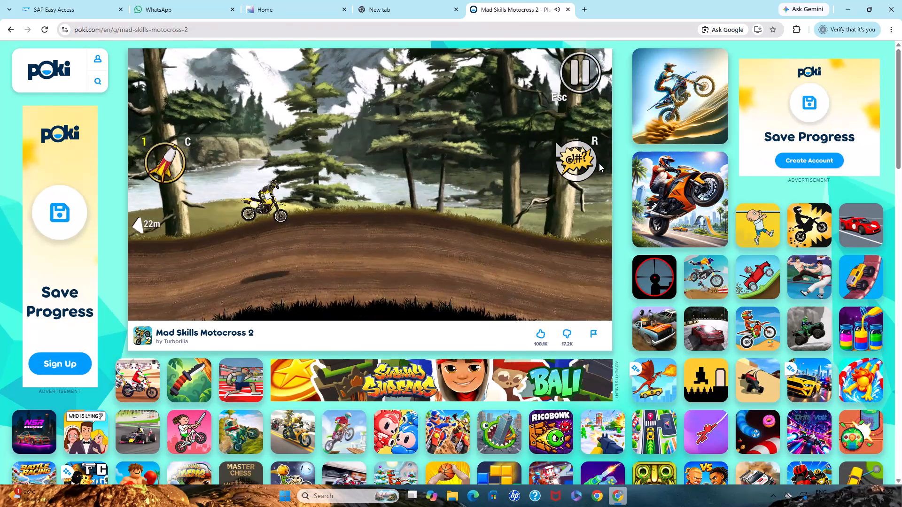
key(Left)
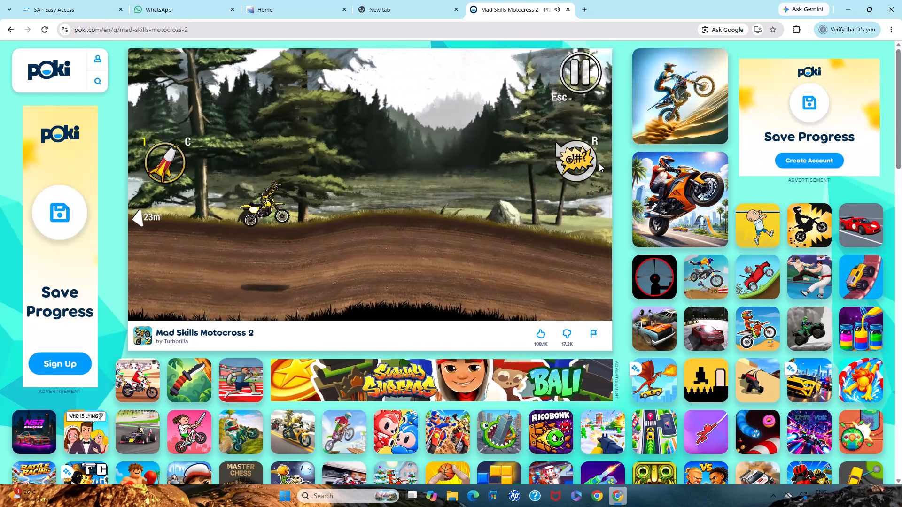
key(Right)
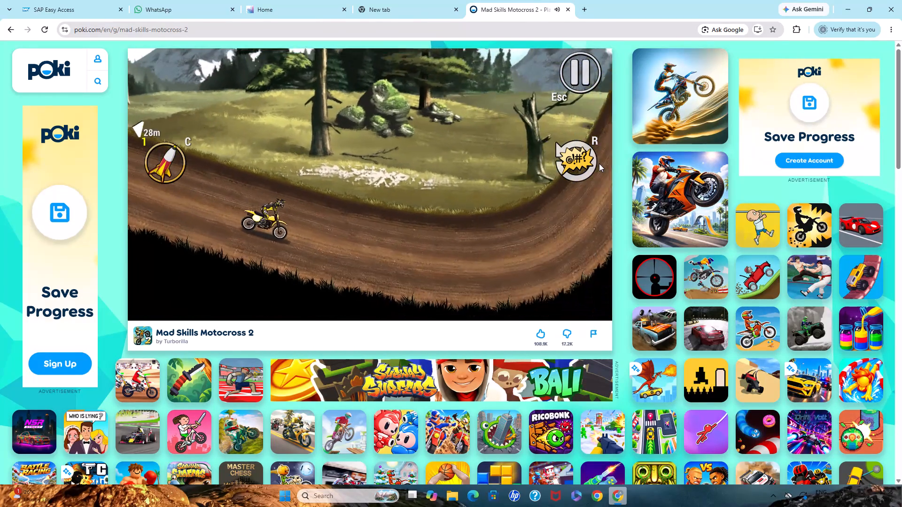